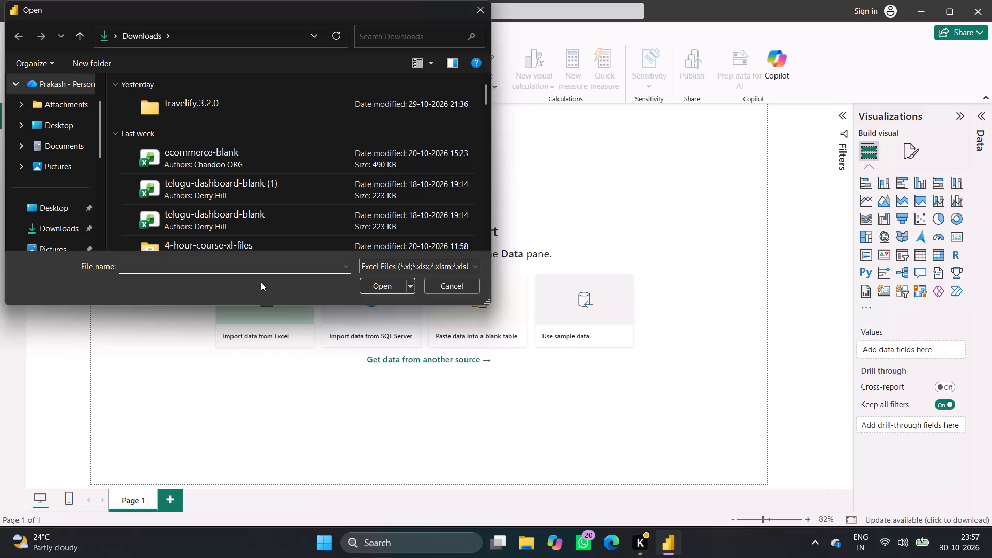
Open the Food Excel workbook from the Downloads folder as the report's data source.
scroll(243, 221, down, 1)
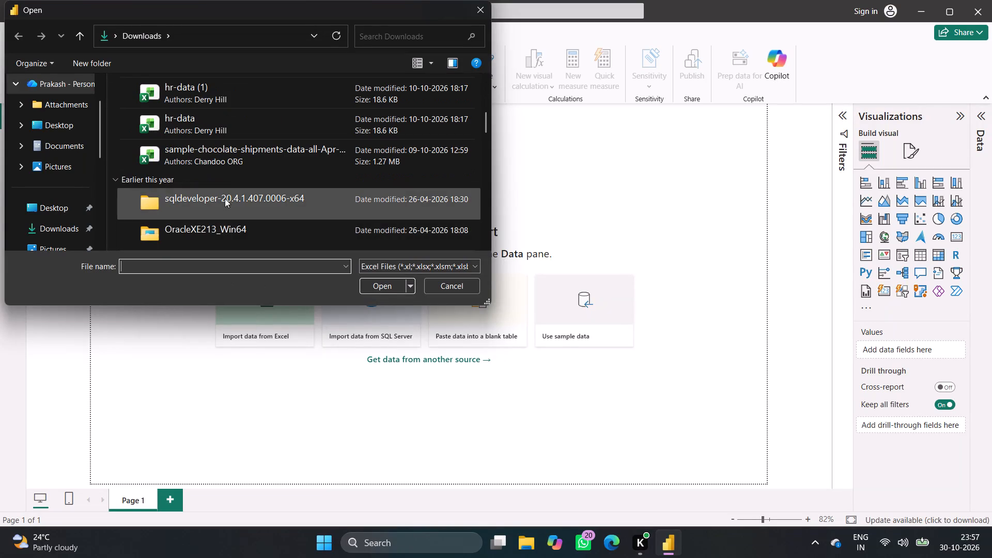
scroll(224, 195, down, 1)
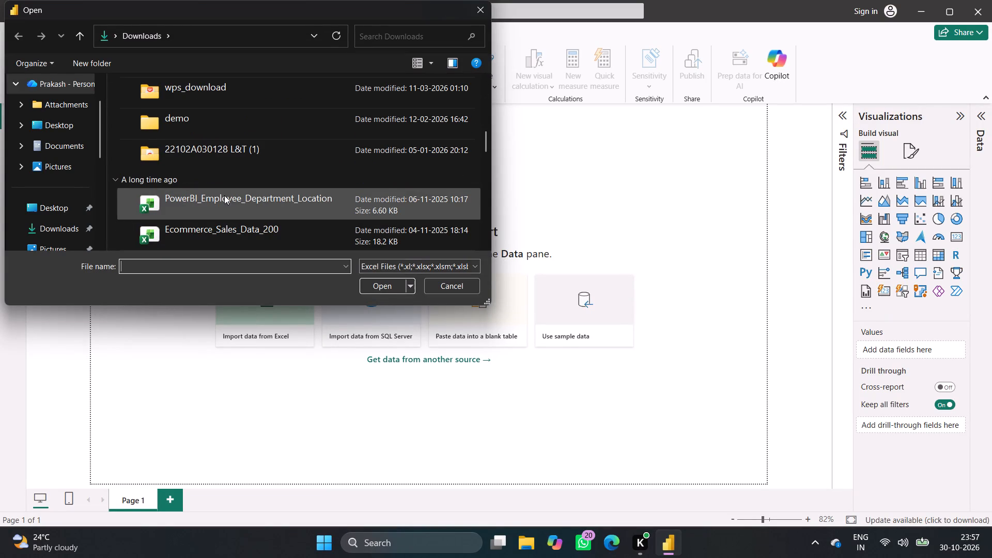
scroll(224, 195, down, 1)
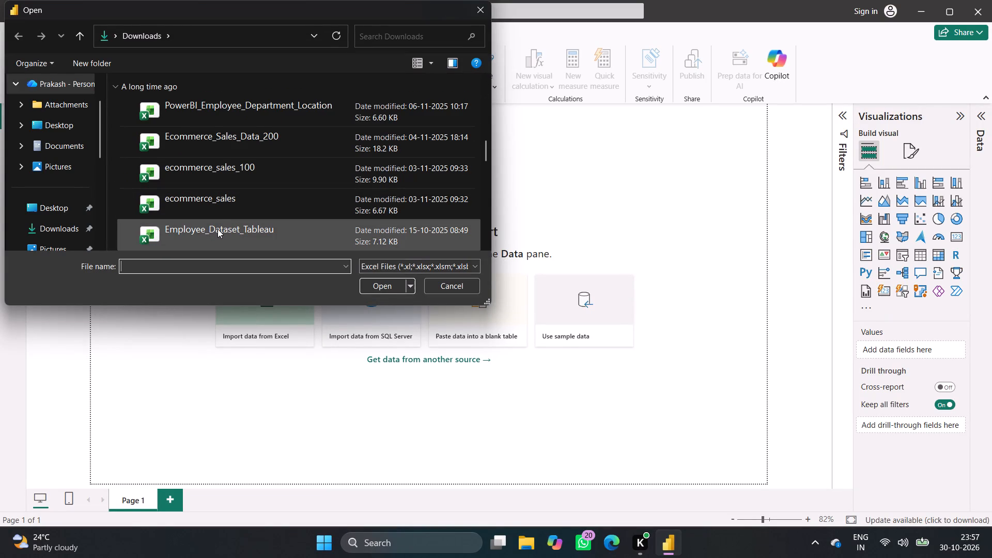
click(218, 229)
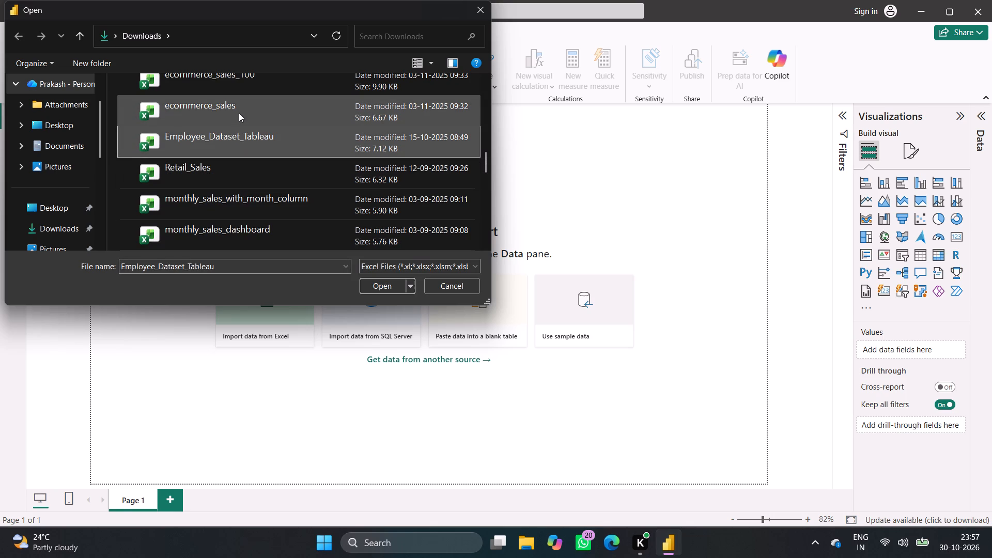
scroll(239, 113, up, 1)
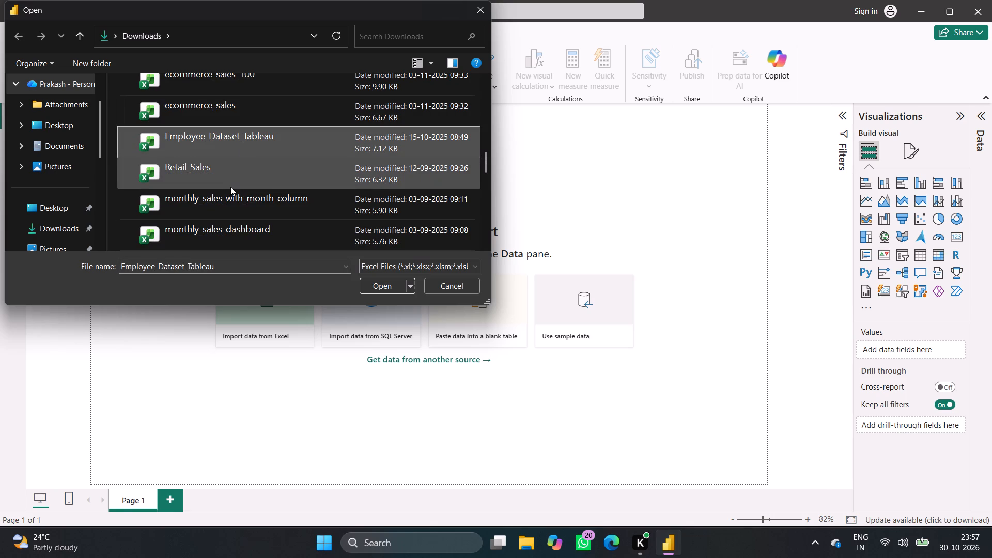
scroll(230, 187, down, 1)
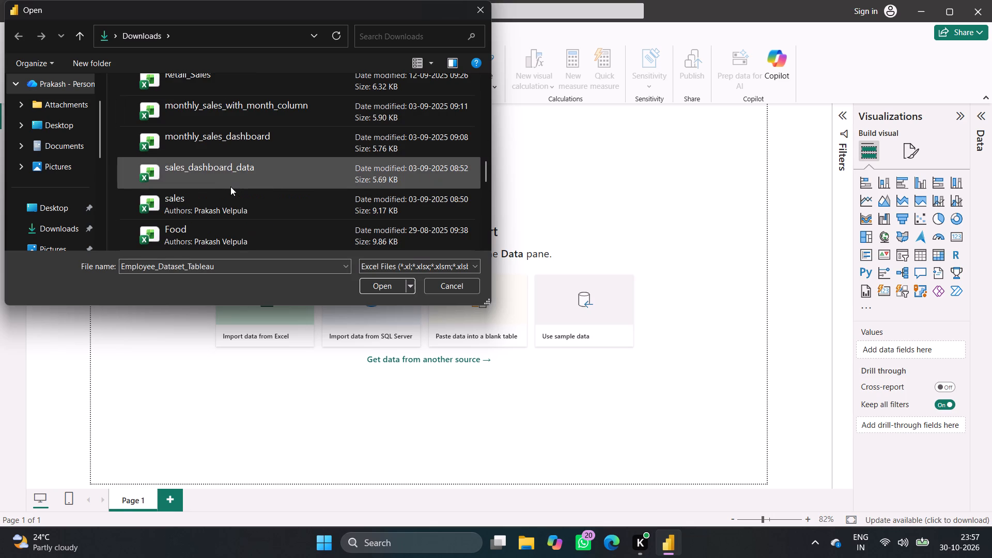
click(230, 235)
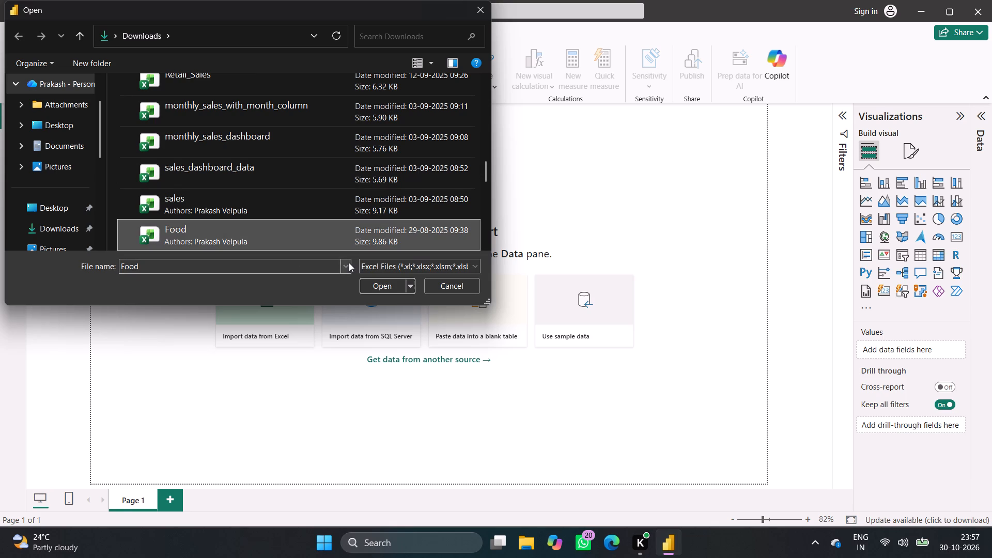
click(389, 287)
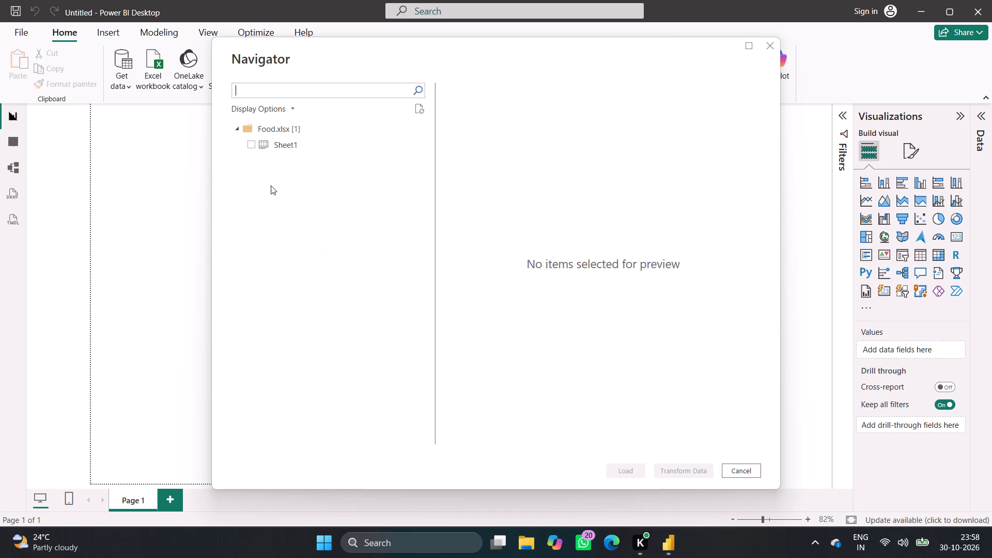
Select Sheet1 of Food.xlsx for import and look through its preview rows.
click(249, 147)
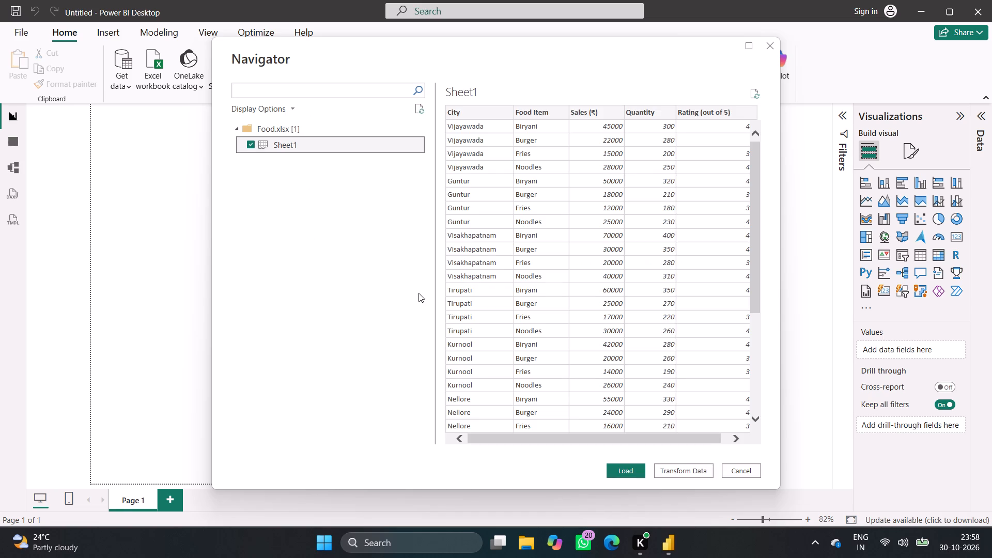
scroll(538, 364, down, 9)
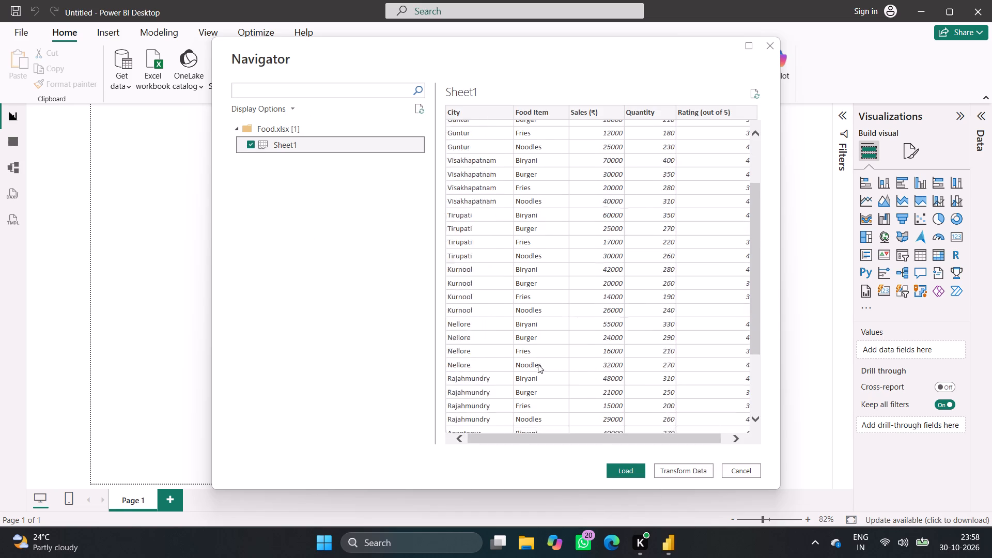
scroll(538, 364, down, 9)
scroll(538, 364, up, 7)
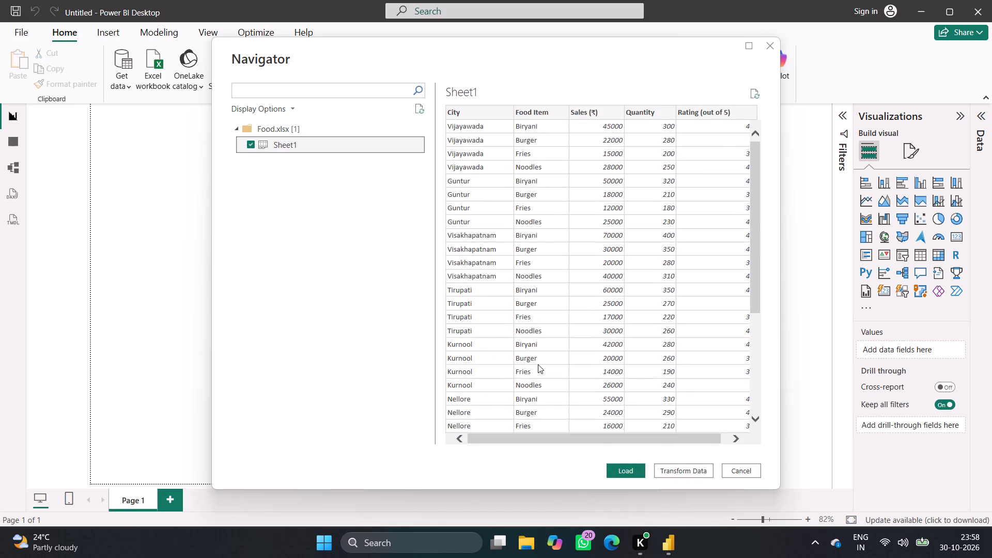
scroll(538, 364, up, 4)
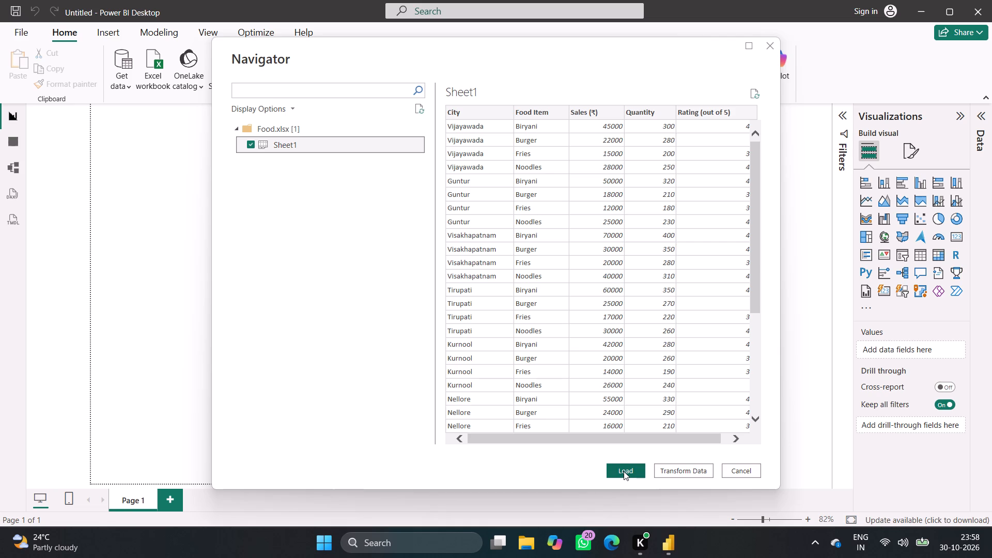
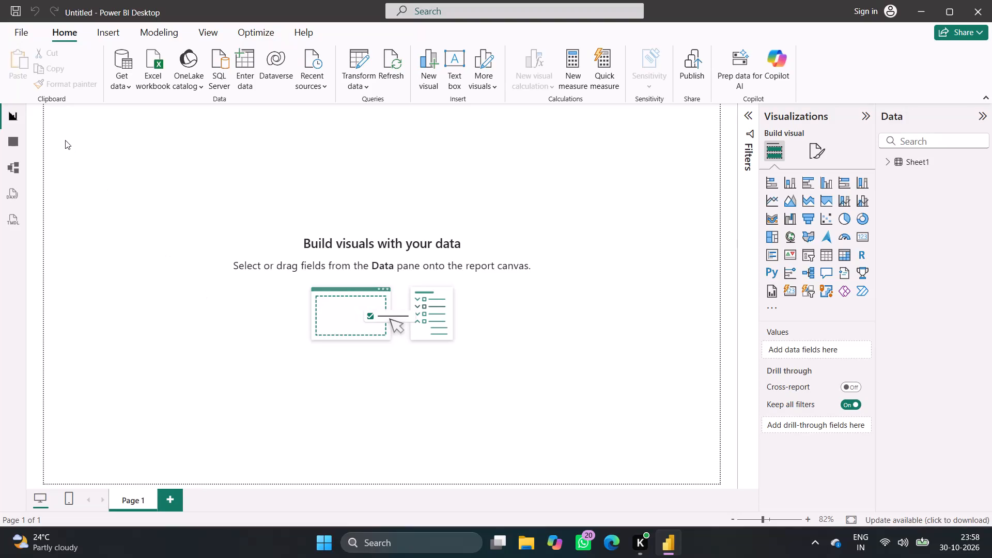
Examine the imported Sheet1 rows in table view, covering city, food item, sales, quantity and rating, and return to the report page.
click(13, 122)
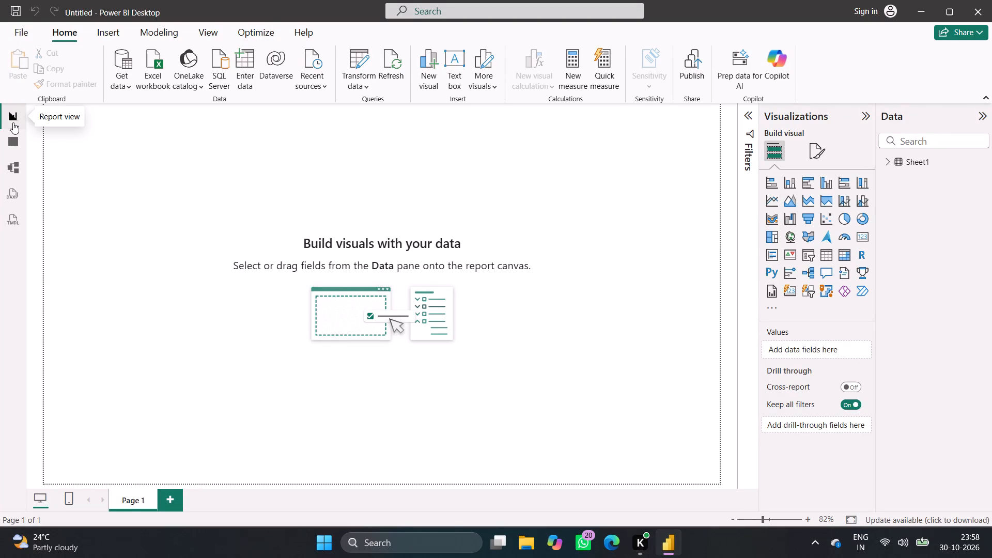
click(12, 135)
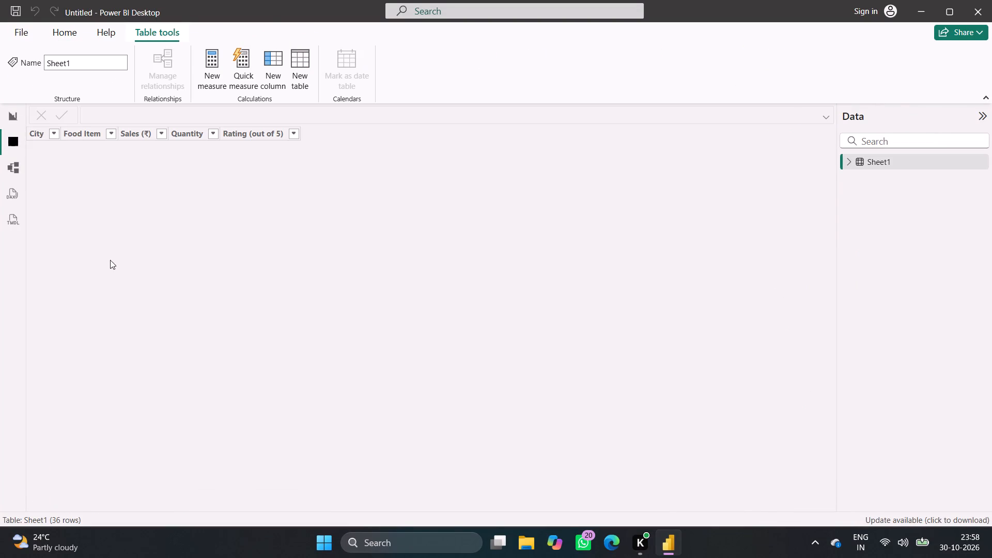
click(271, 324)
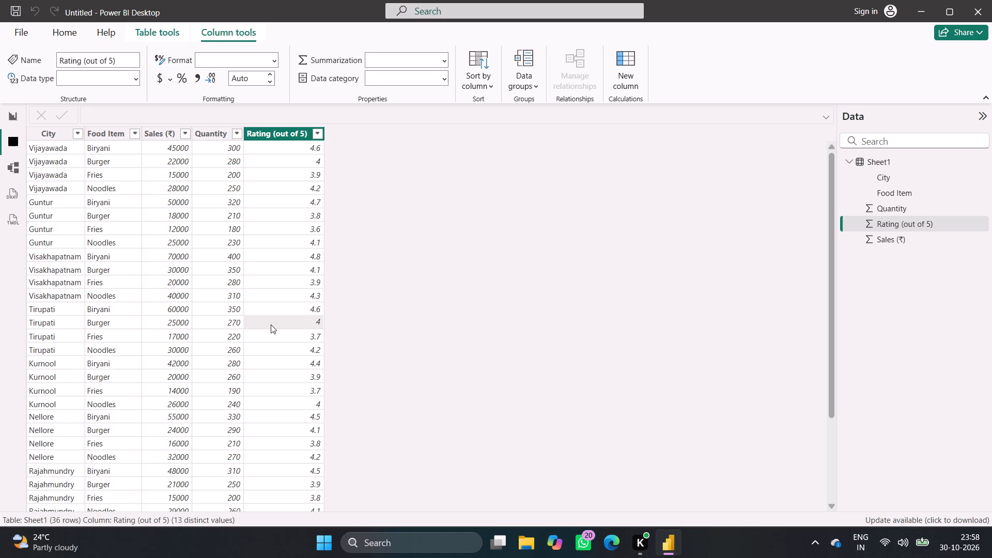
key(ctrl+t)
click(271, 324)
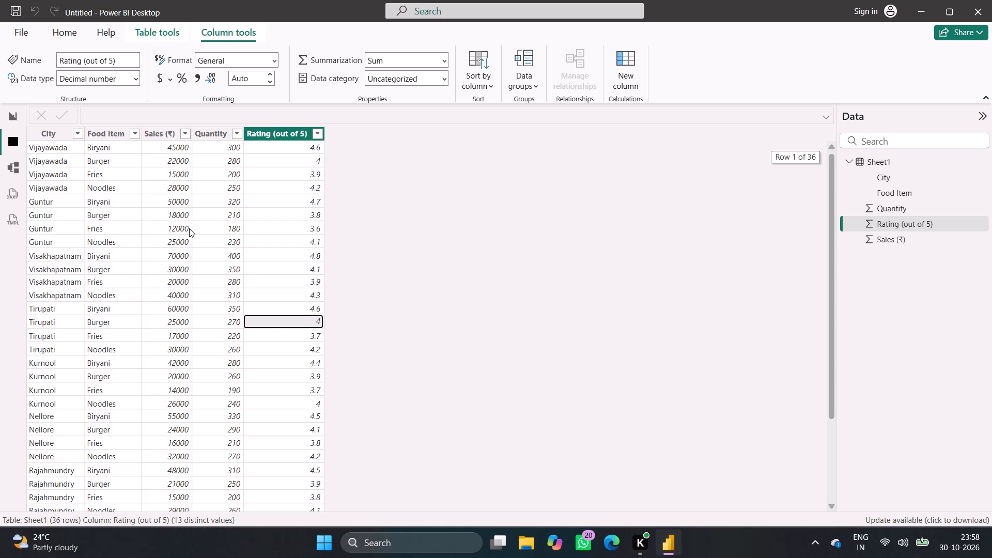
scroll(189, 228, down, 3)
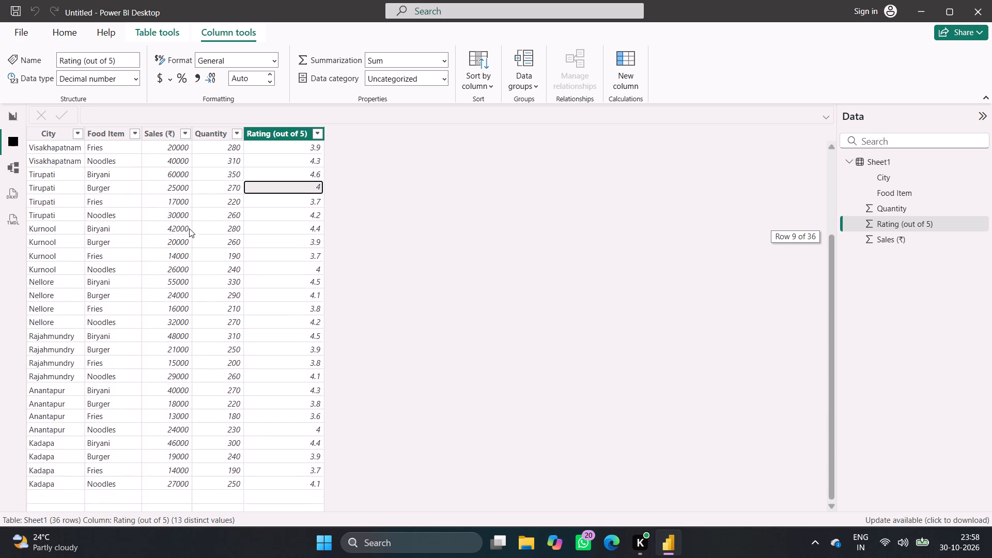
scroll(189, 228, down, 1)
scroll(155, 342, down, 3)
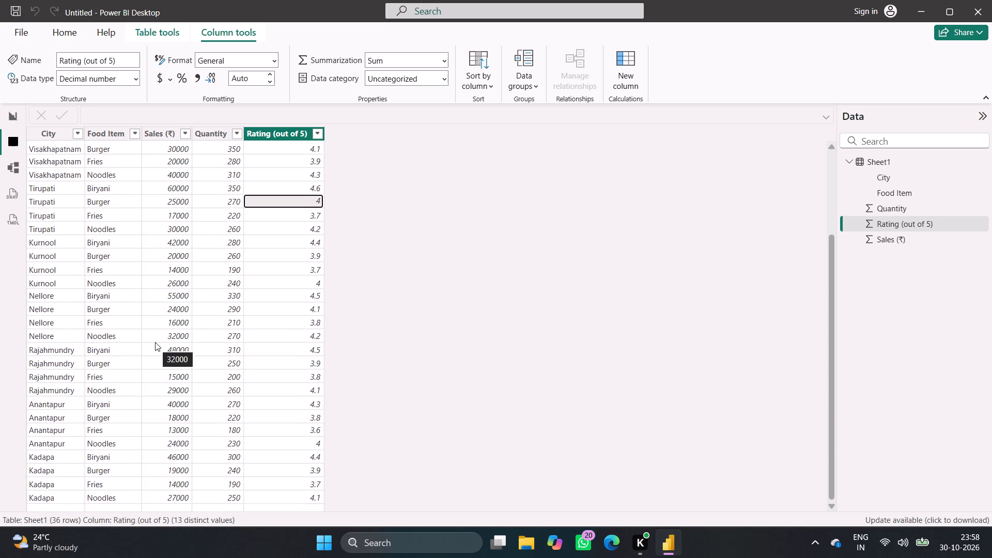
scroll(155, 342, up, 3)
scroll(155, 342, left, 2)
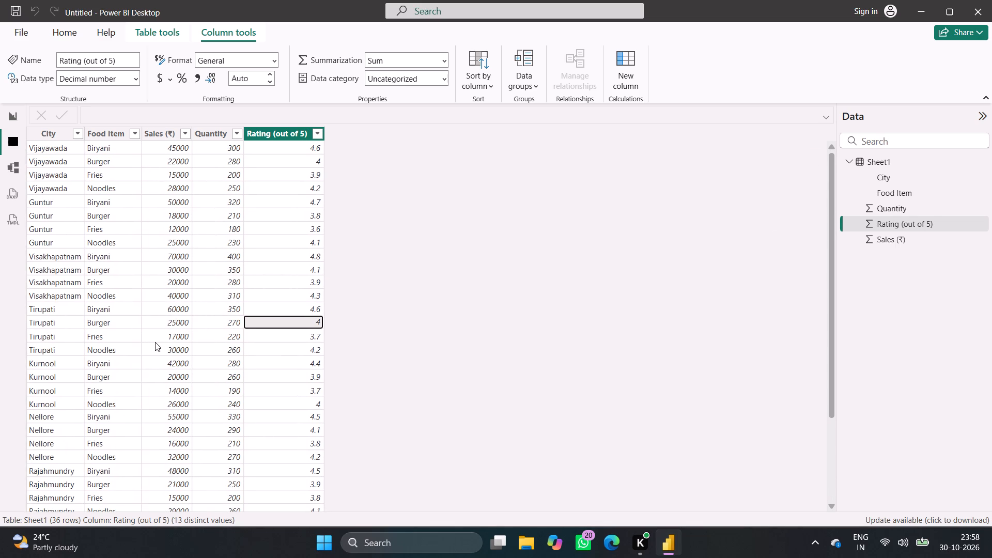
scroll(174, 339, right, 2)
scroll(174, 339, up, 1)
click(419, 266)
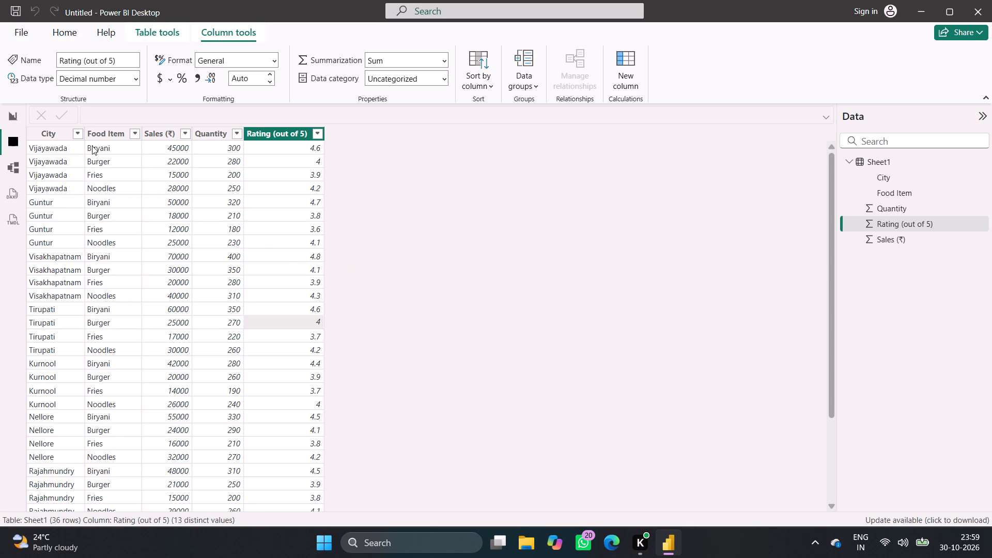
click(7, 122)
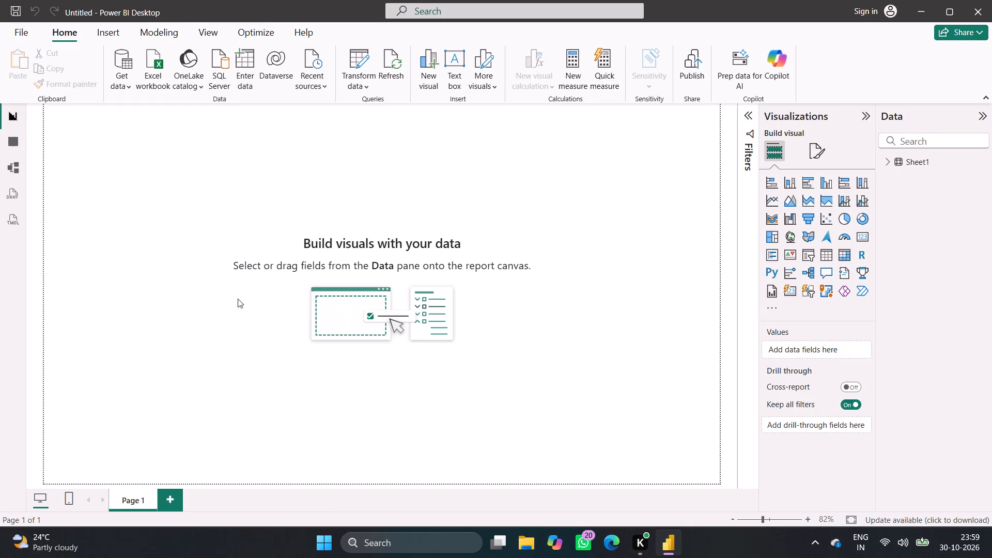
Add a table visual to the report page with the City, Quantity and Sales (₹) fields as columns.
click(238, 299)
click(238, 299)
click(888, 163)
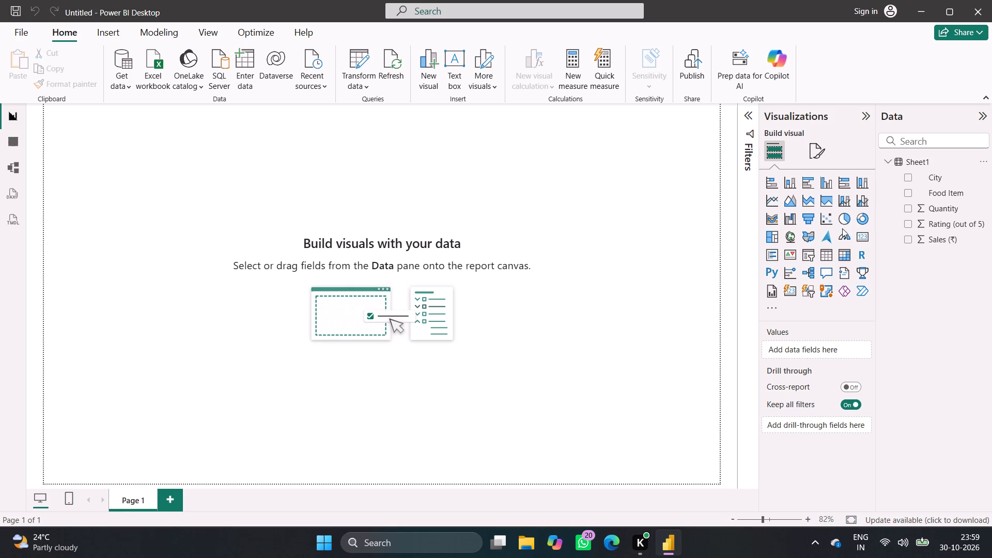
click(829, 258)
click(911, 179)
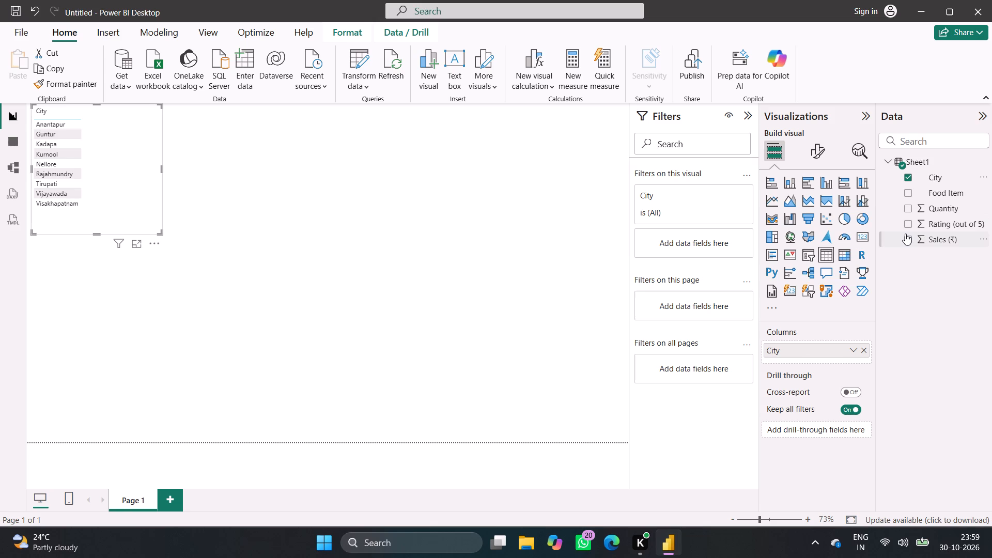
click(907, 238)
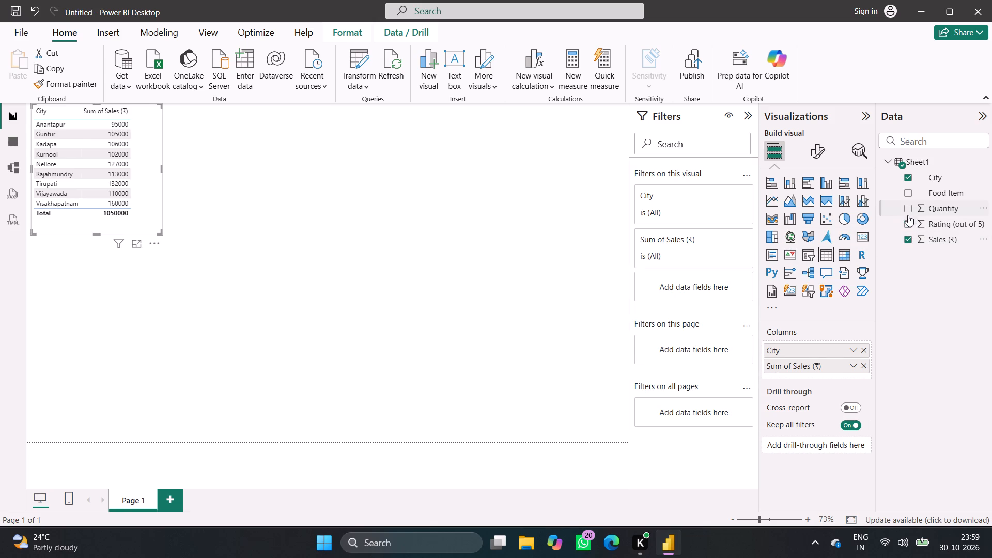
click(908, 235)
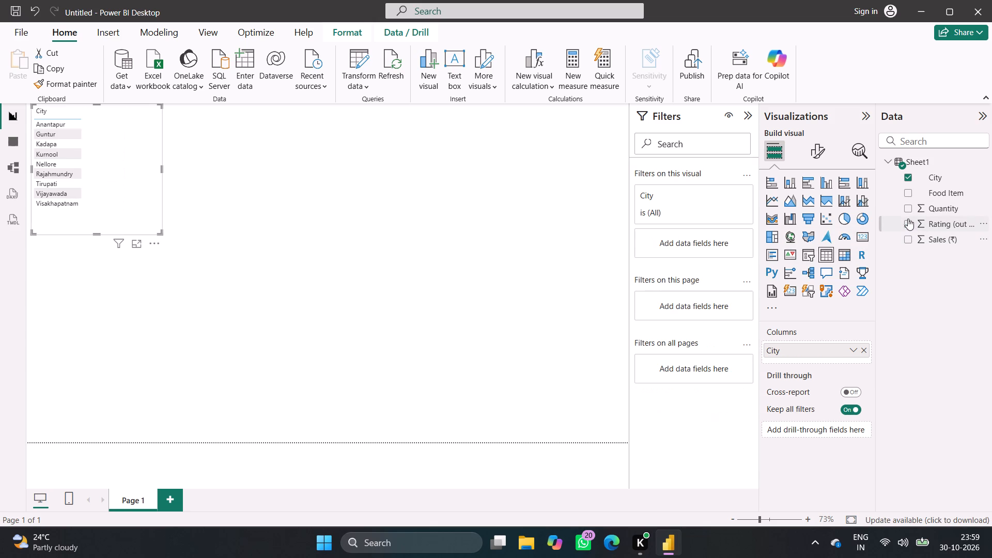
click(908, 212)
click(910, 235)
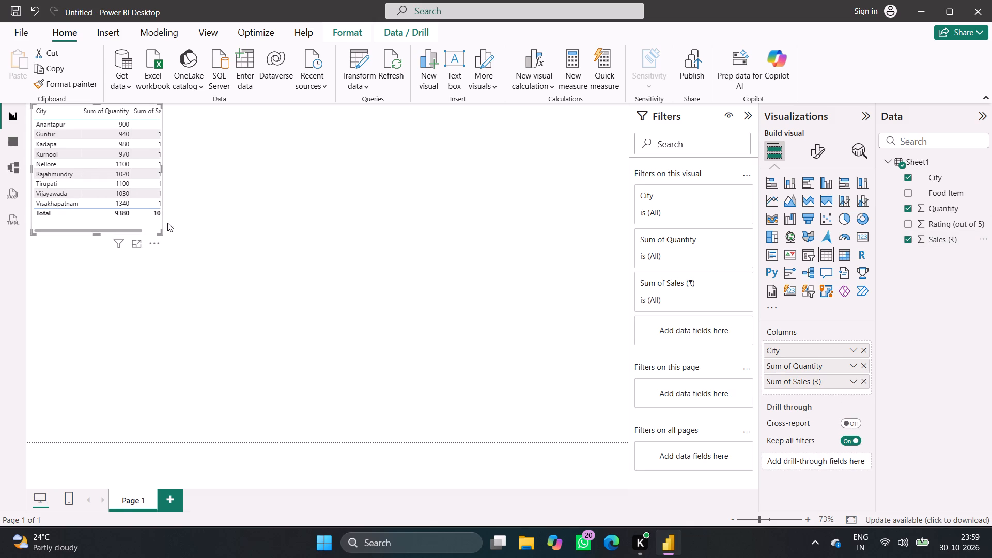
Widen the city table and reduce its height so that all three columns fit without scrolling.
drag(162, 232, 209, 218)
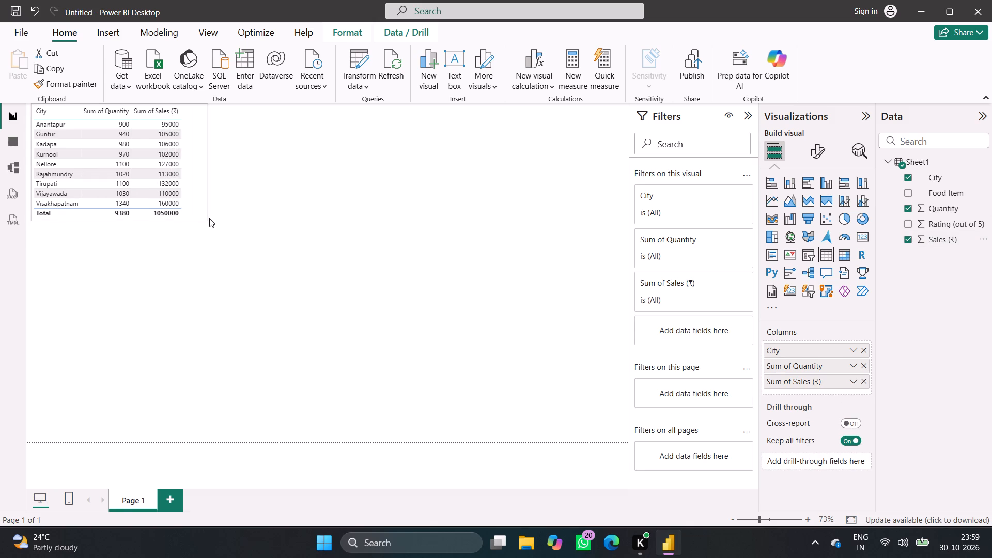
drag(209, 218, 196, 221)
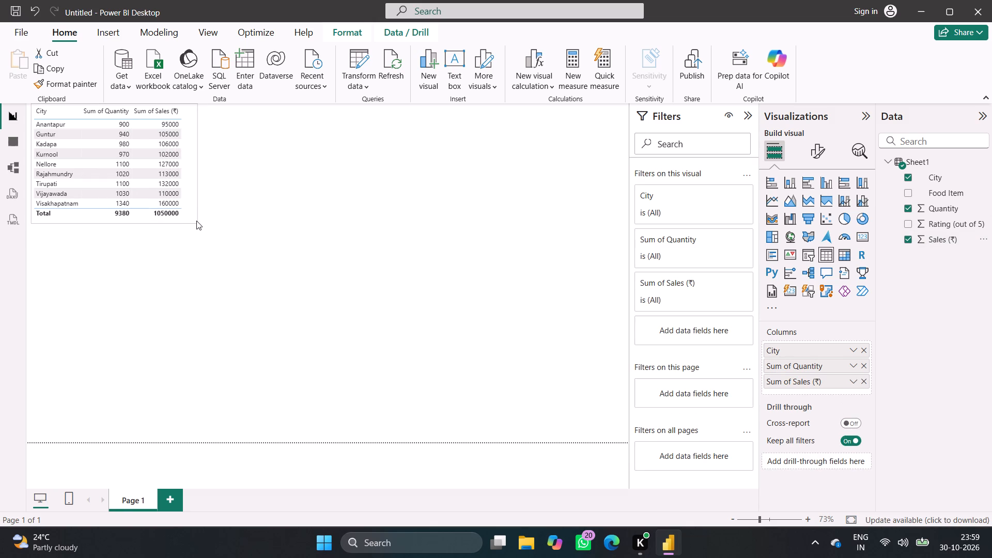
drag(196, 221, 193, 221)
click(184, 275)
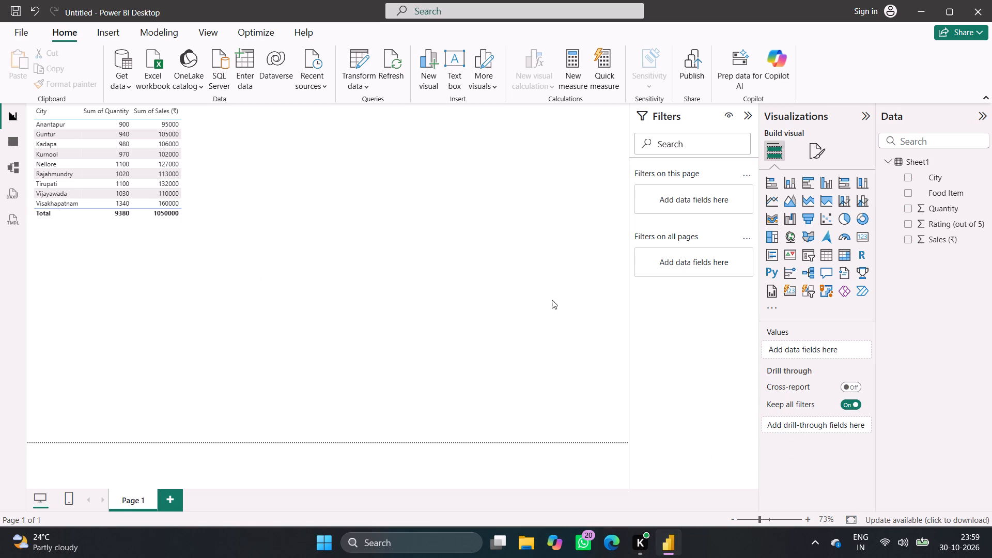
Add a pie chart showing Sales (₹) by Food Item.
click(842, 219)
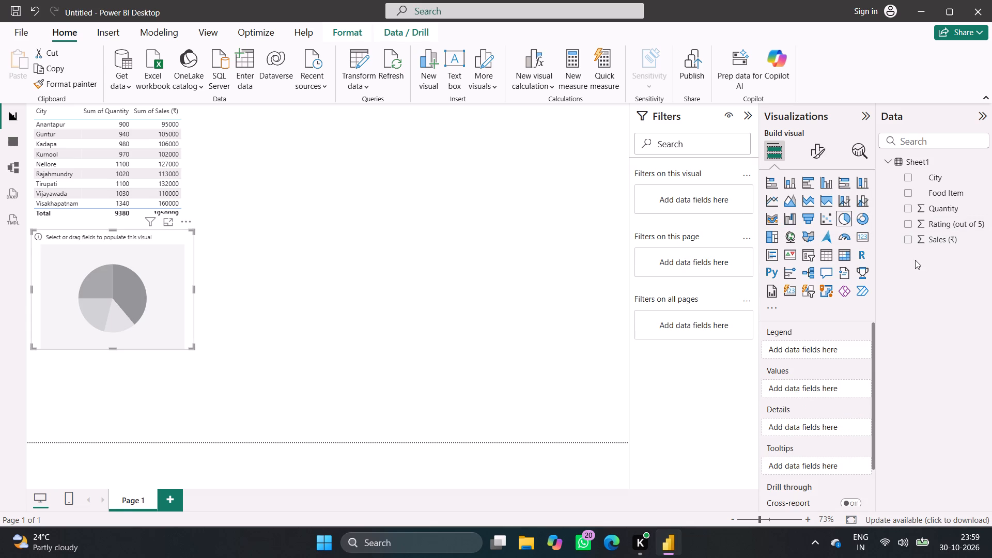
click(907, 192)
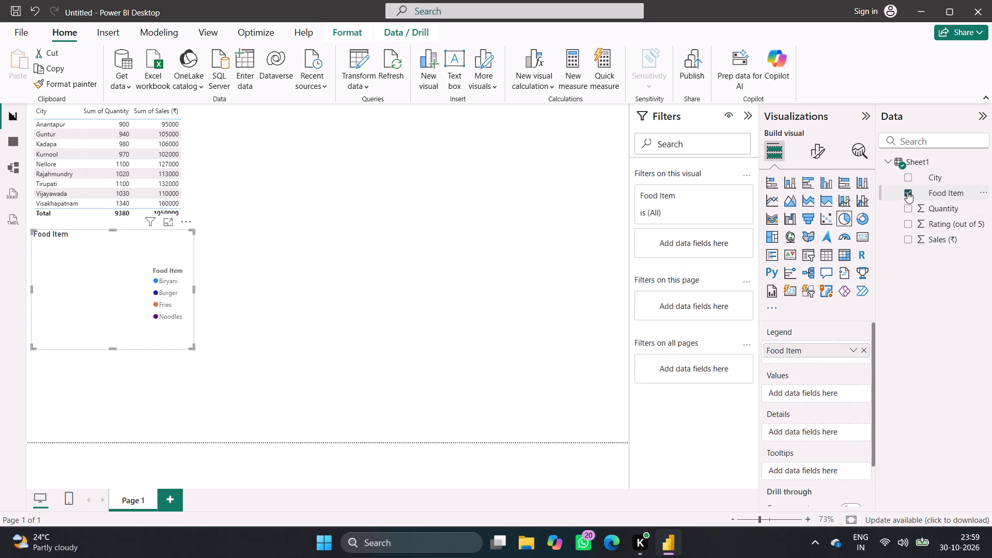
click(907, 240)
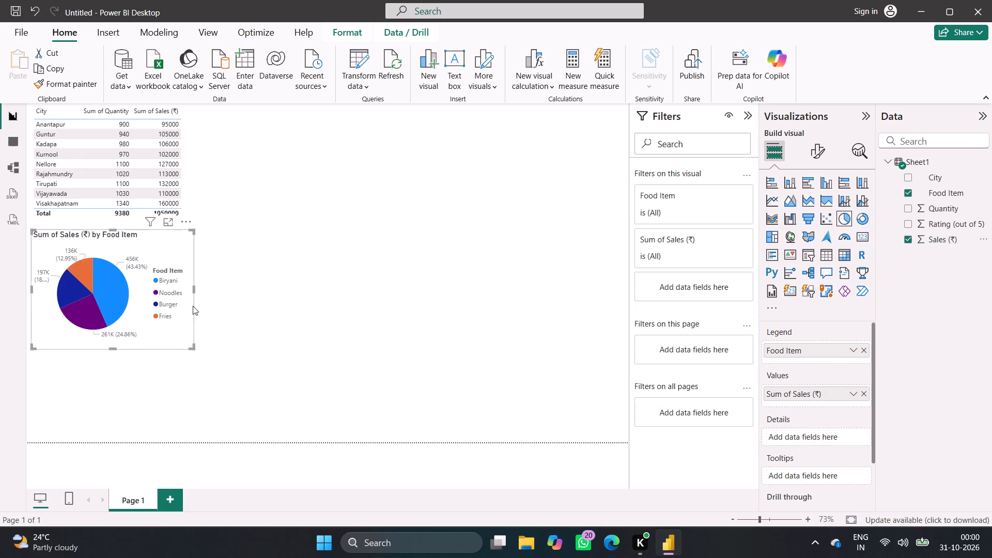
Enlarge the pie chart and place it in the report page's top-right corner.
drag(165, 332, 343, 221)
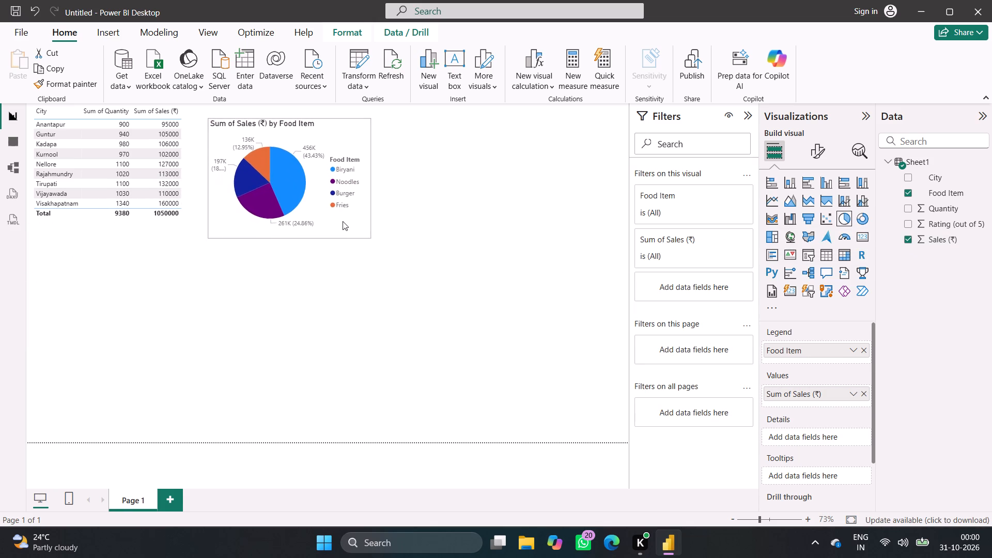
drag(343, 221, 346, 215)
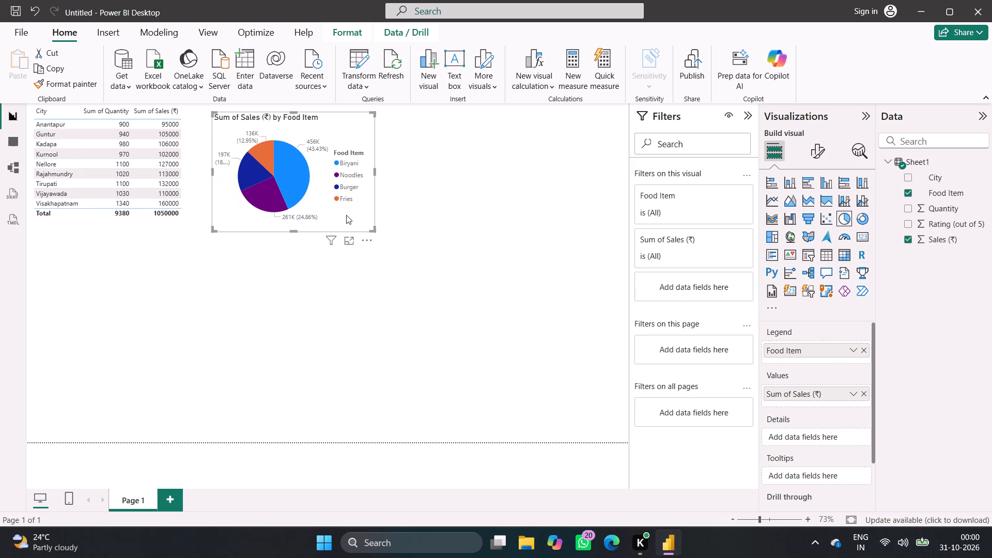
drag(370, 227, 392, 247)
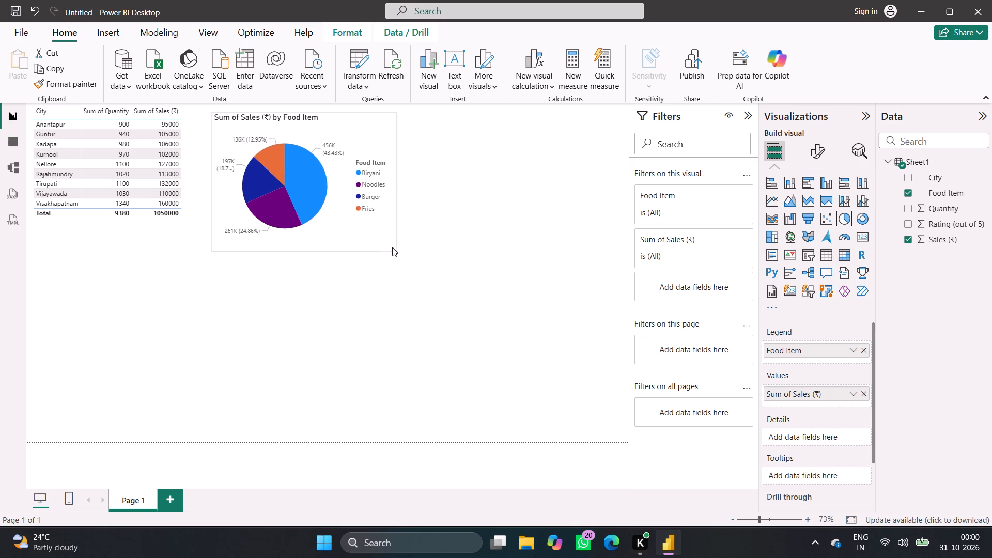
drag(392, 247, 402, 263)
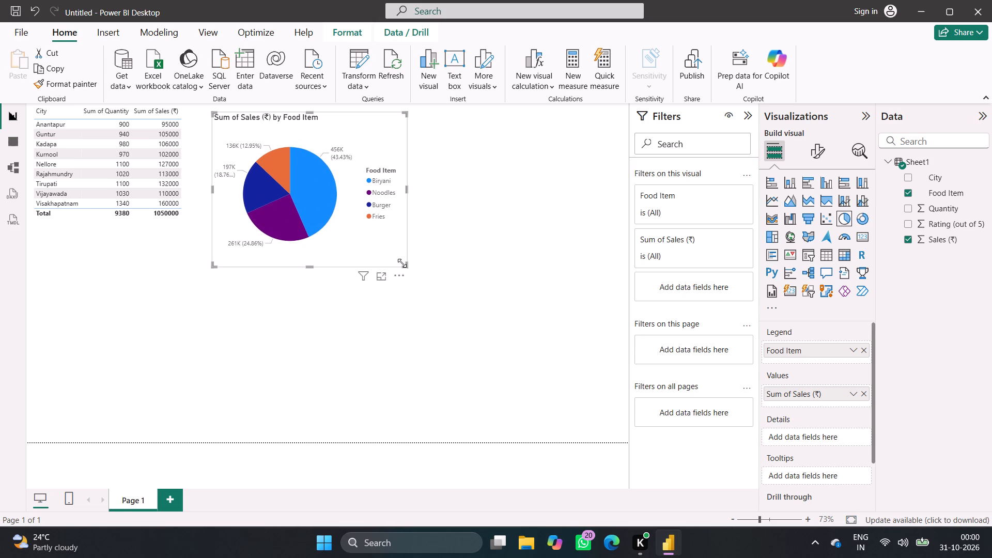
click(330, 253)
drag(357, 251, 624, 242)
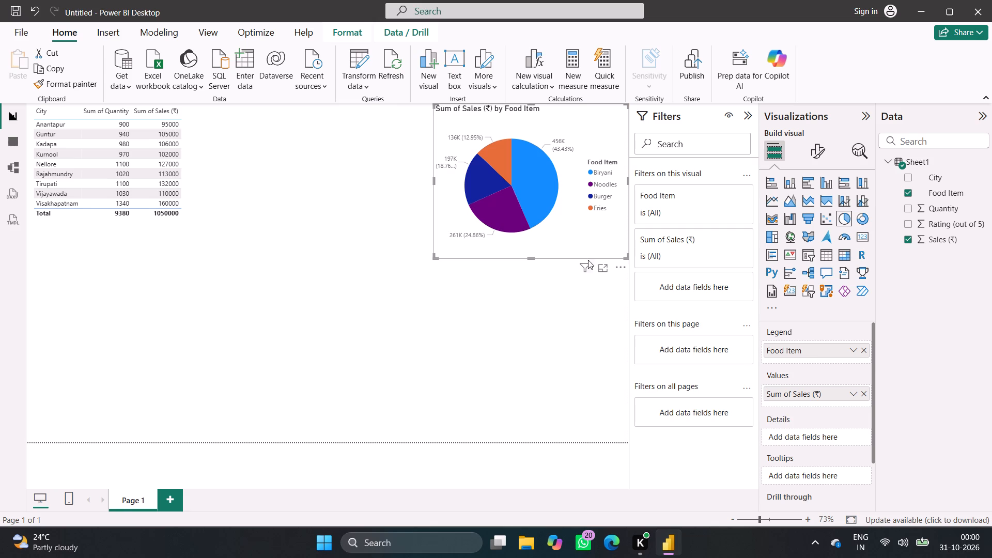
click(494, 327)
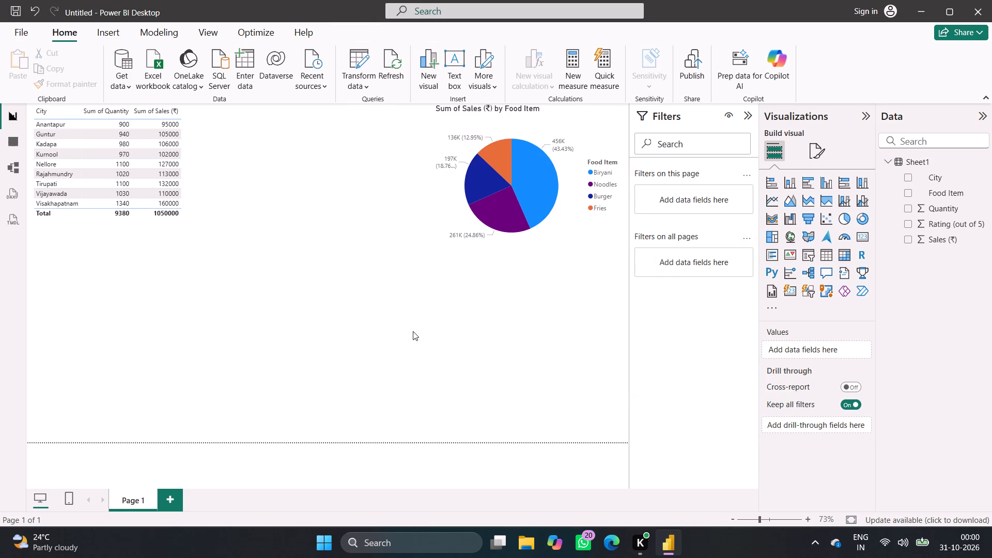
Select the pie chart's Biryani slice and examine the slice formatting options and series choices.
click(523, 180)
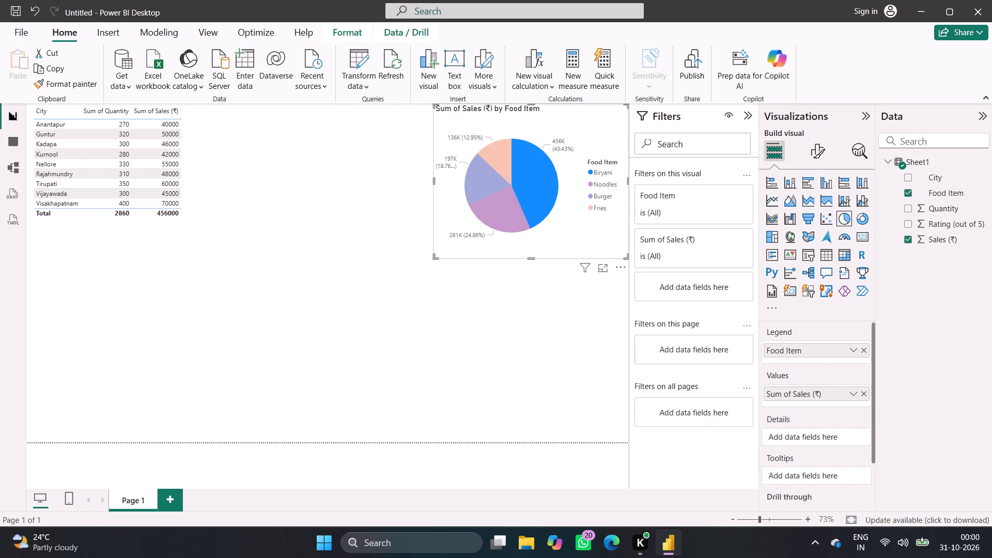
click(809, 153)
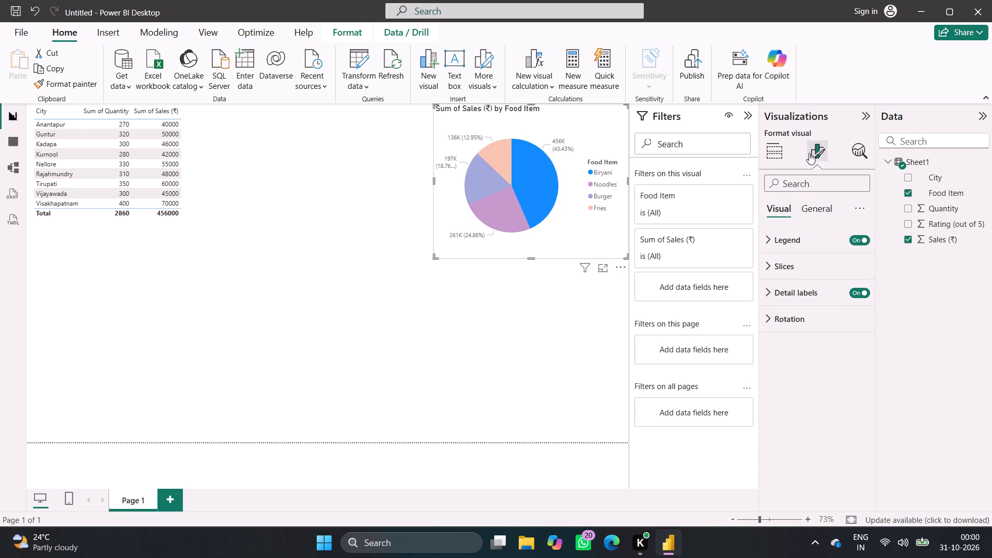
click(774, 268)
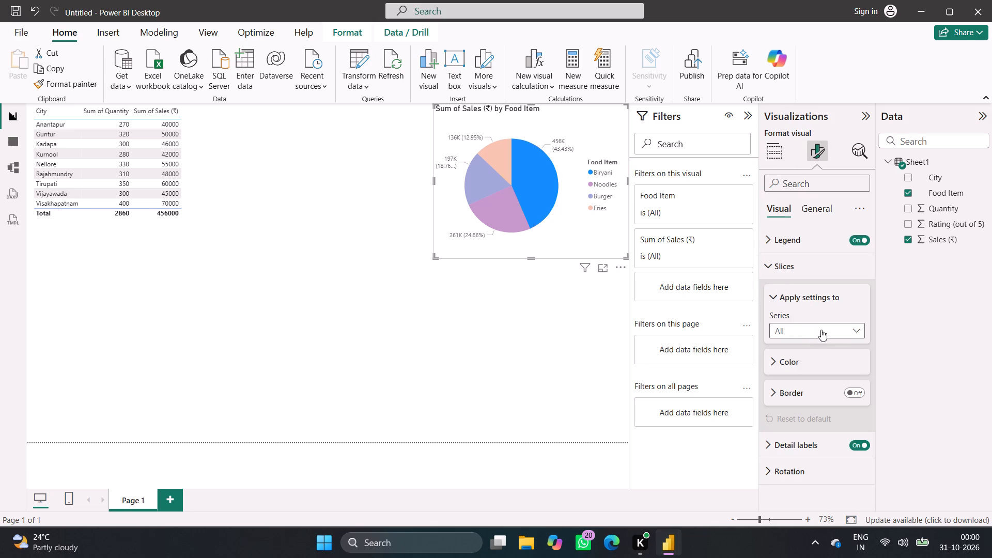
click(860, 329)
click(860, 329)
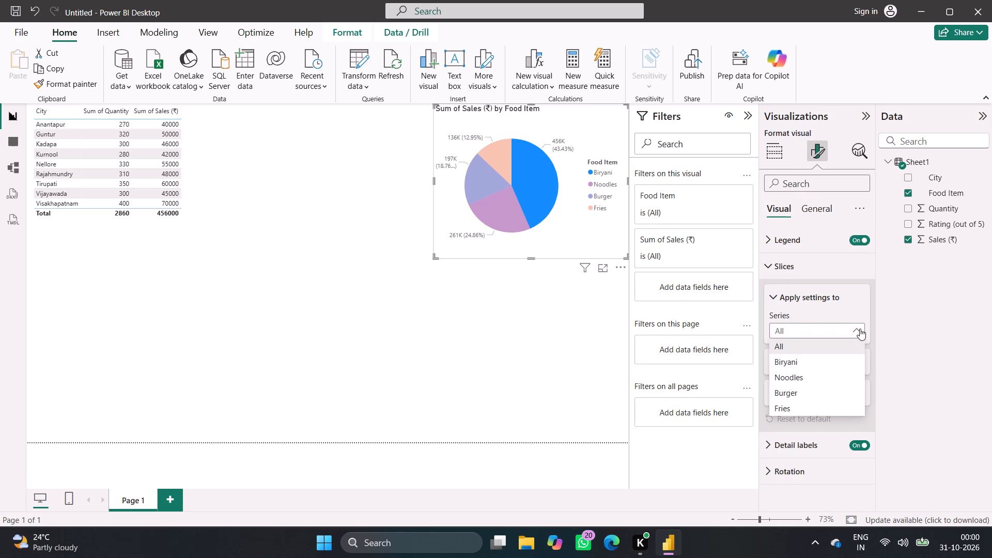
scroll(810, 371, down, 2)
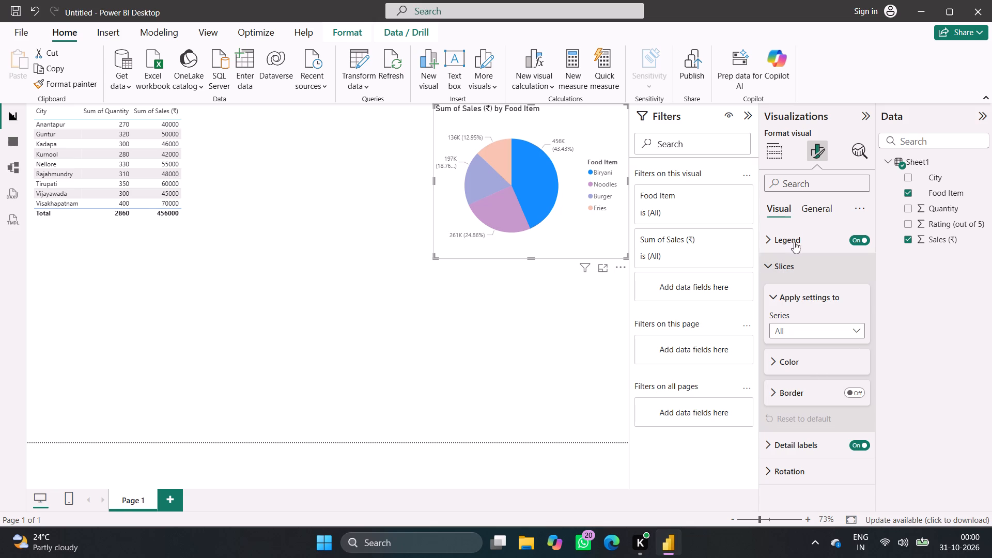
Set the pie chart's right padding to 0 px in its general size and layout properties.
click(814, 199)
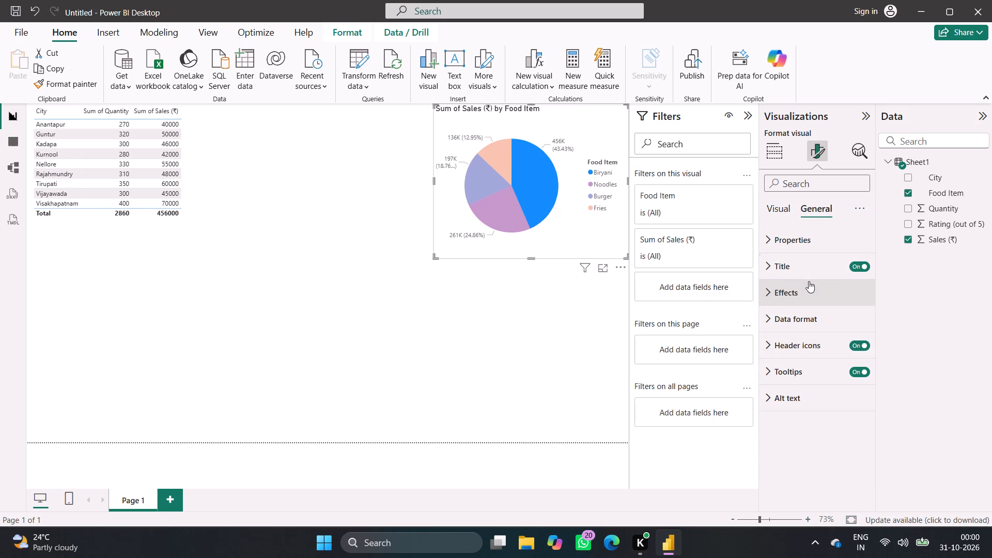
click(810, 242)
scroll(804, 308, down, 1)
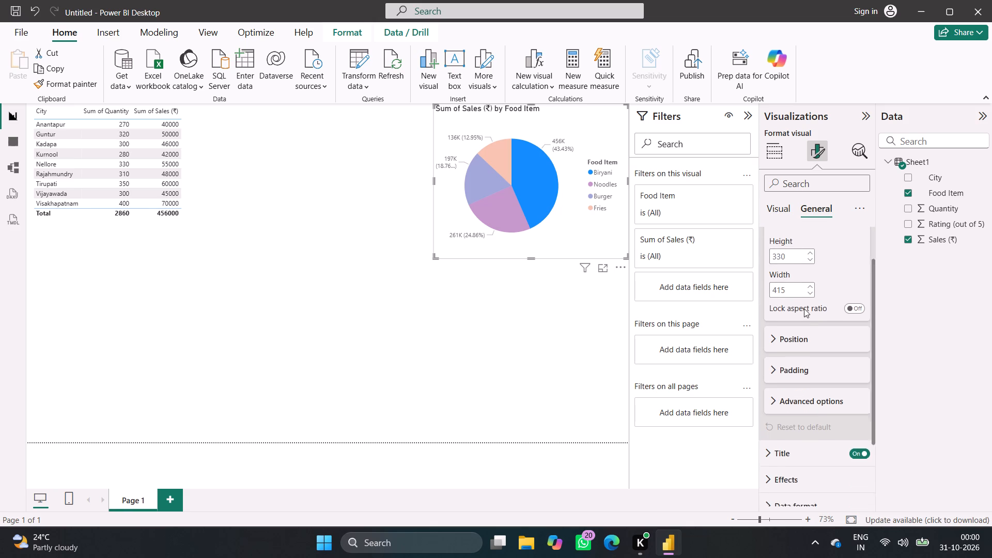
scroll(804, 308, down, 2)
click(788, 347)
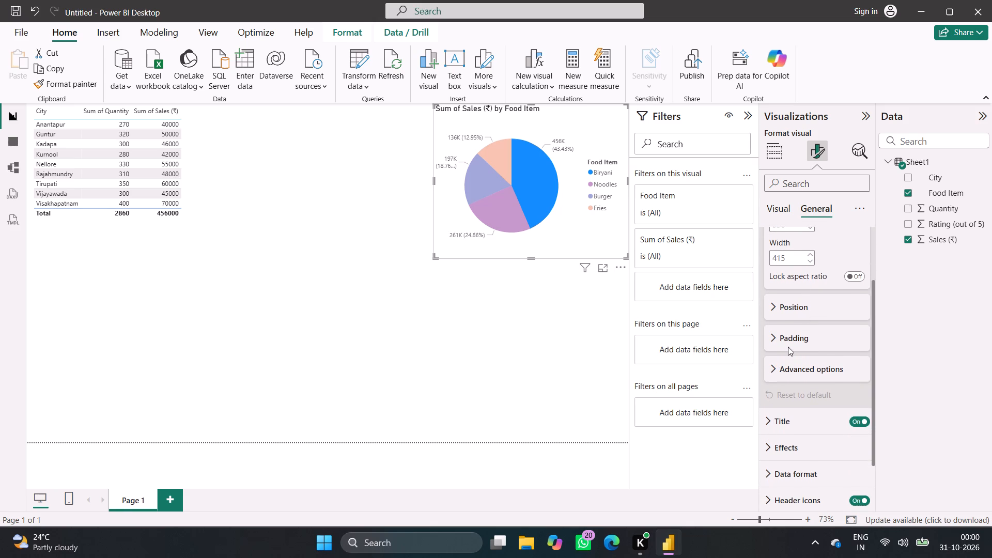
click(780, 339)
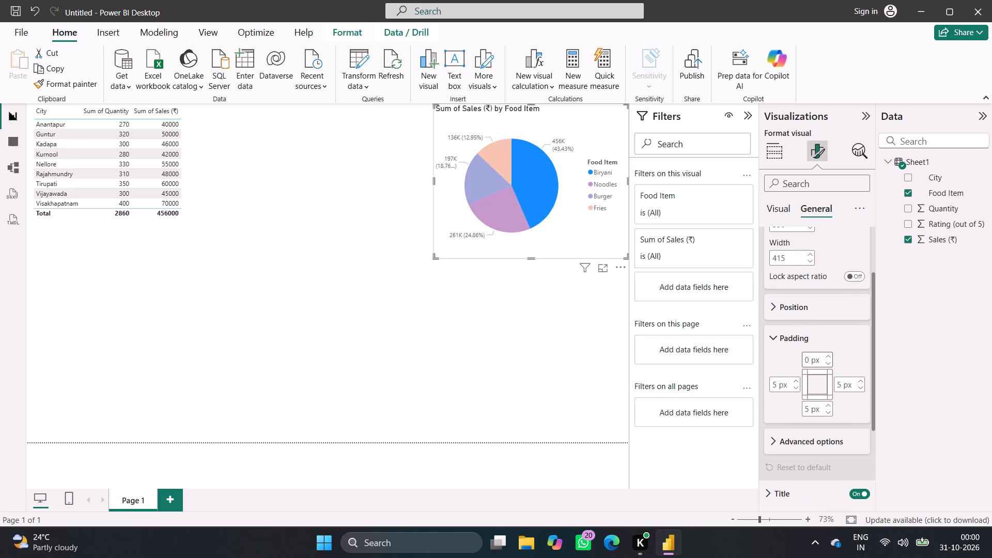
click(857, 382)
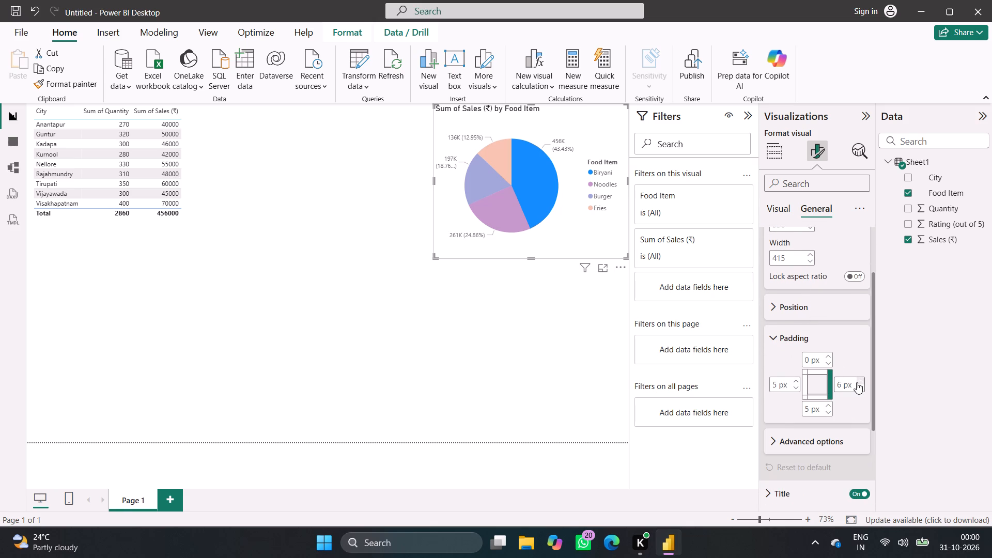
click(858, 384)
triple_click(858, 384)
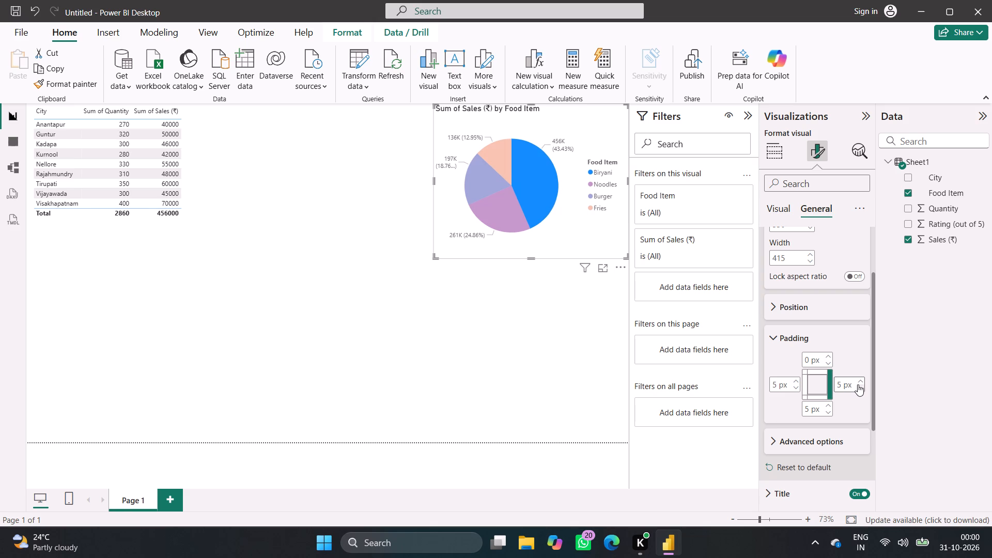
triple_click(858, 384)
click(858, 384)
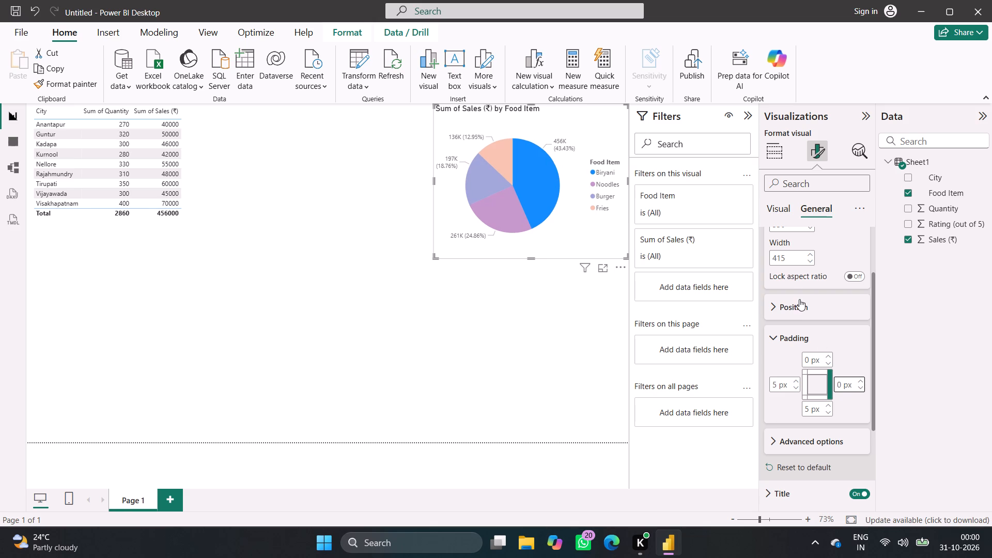
Review the pie chart's remaining general formatting options, its analytics options and its assigned data fields.
scroll(798, 312, down, 2)
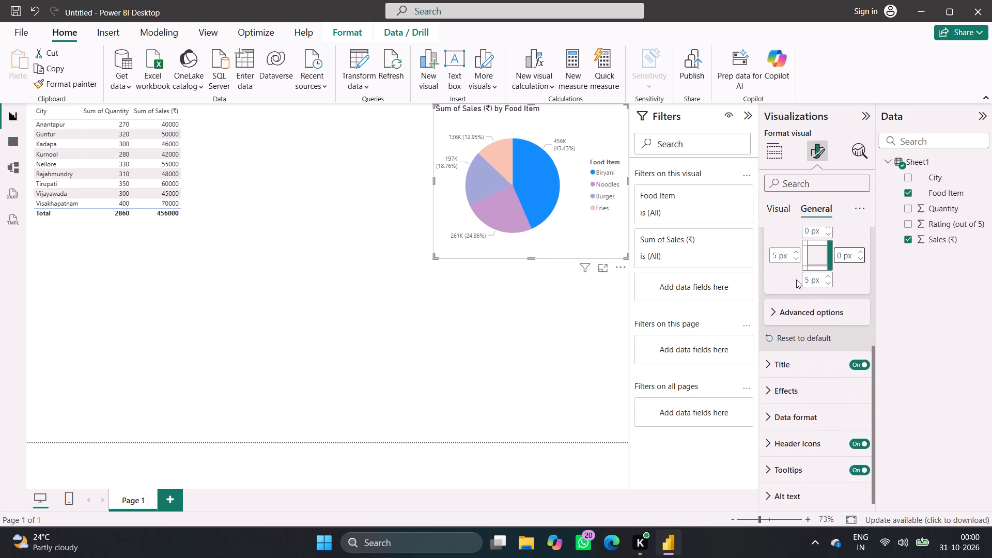
scroll(796, 280, down, 2)
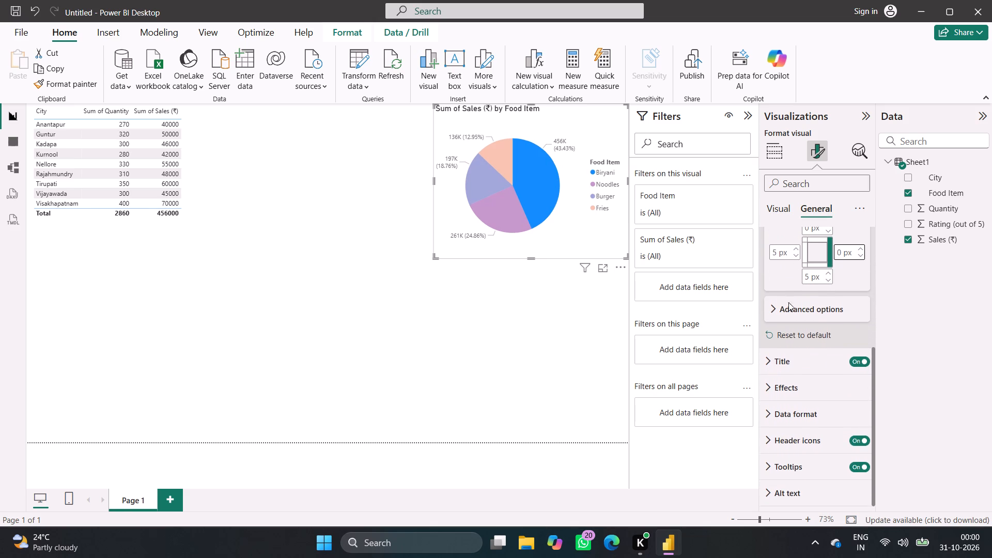
scroll(798, 240, up, 4)
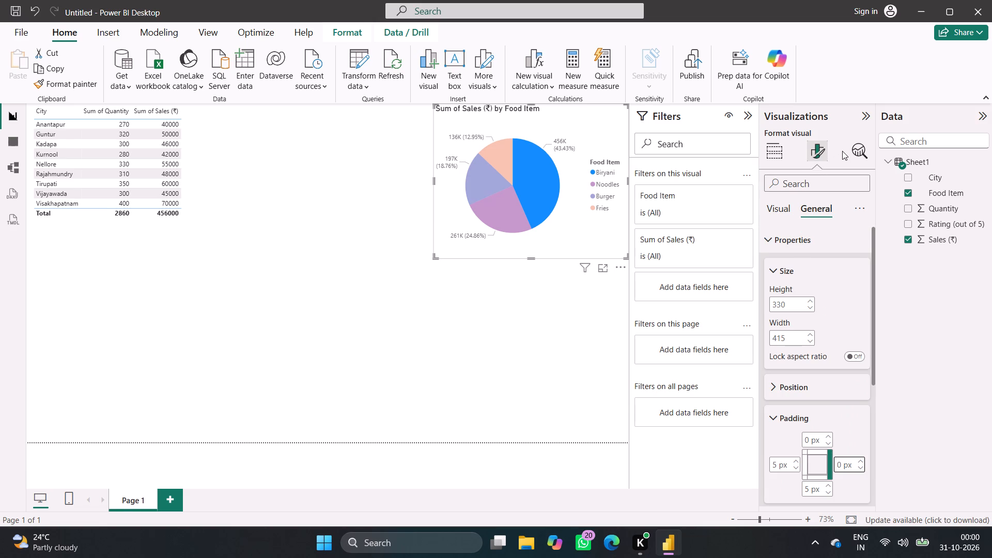
click(842, 151)
click(847, 149)
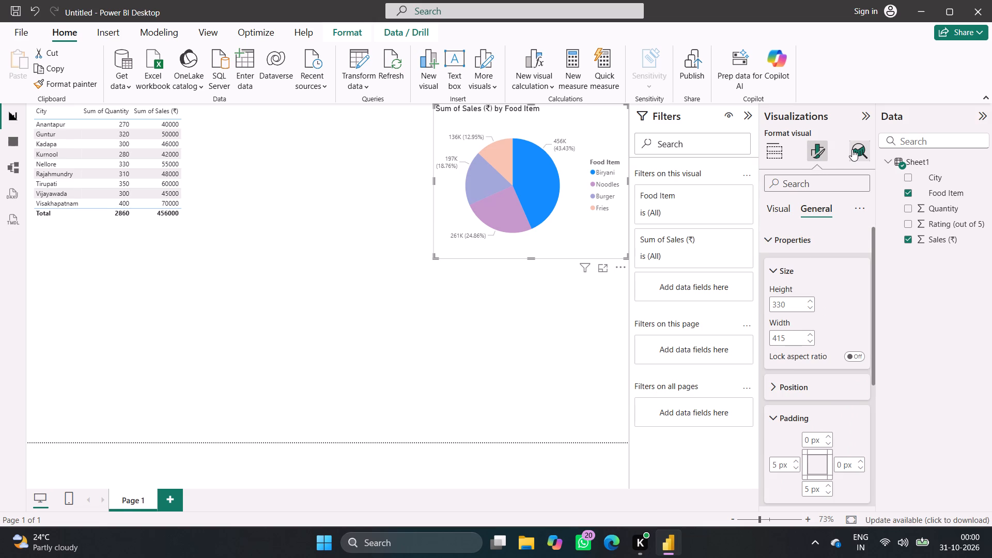
click(852, 149)
click(776, 160)
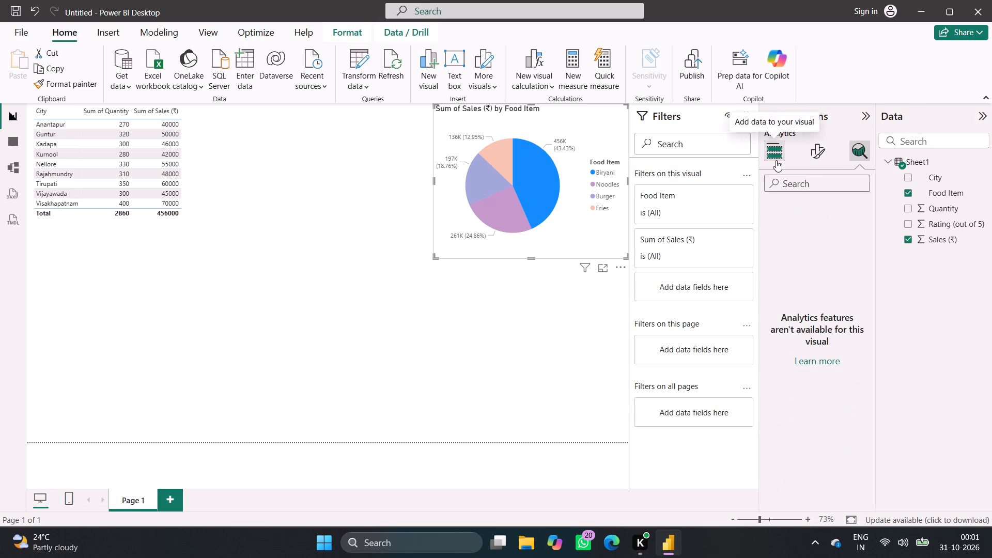
scroll(815, 342, down, 3)
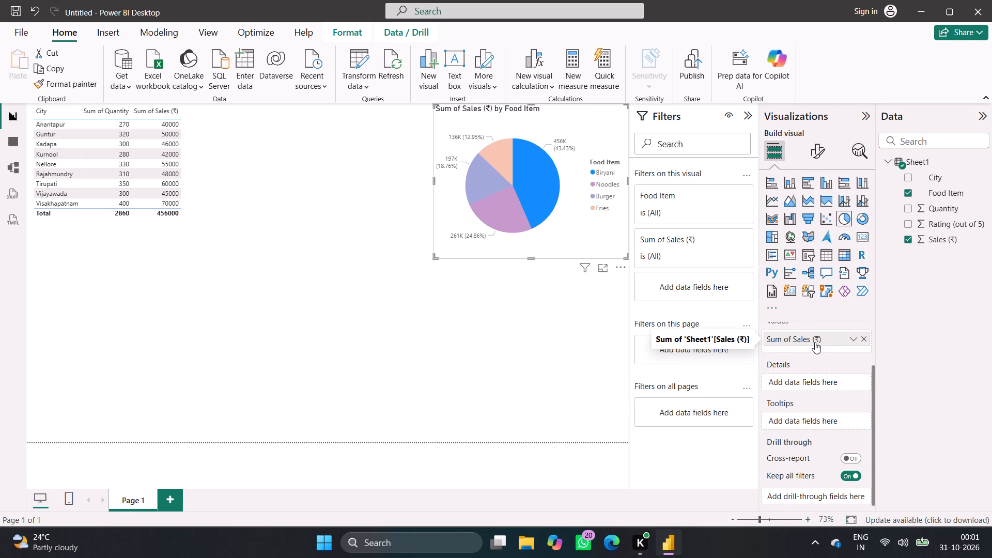
scroll(815, 342, down, 1)
click(482, 354)
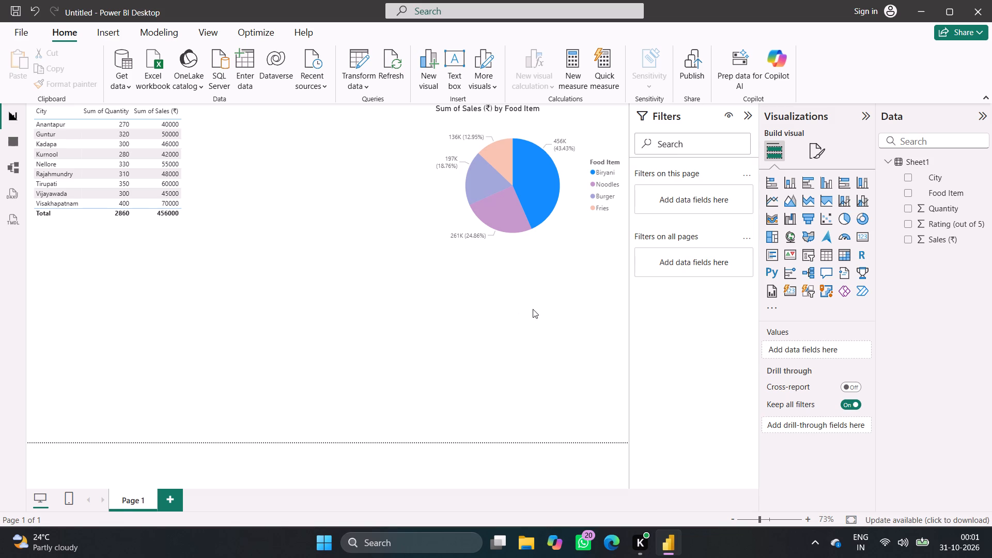
Move the pie chart slightly down from the report page's top edge.
drag(554, 226, 552, 242)
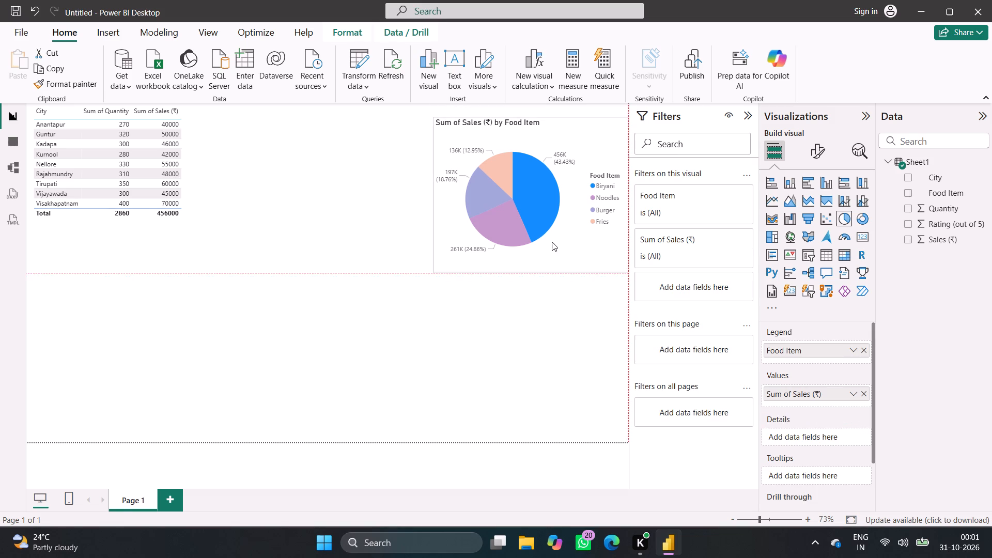
drag(552, 242, 552, 233)
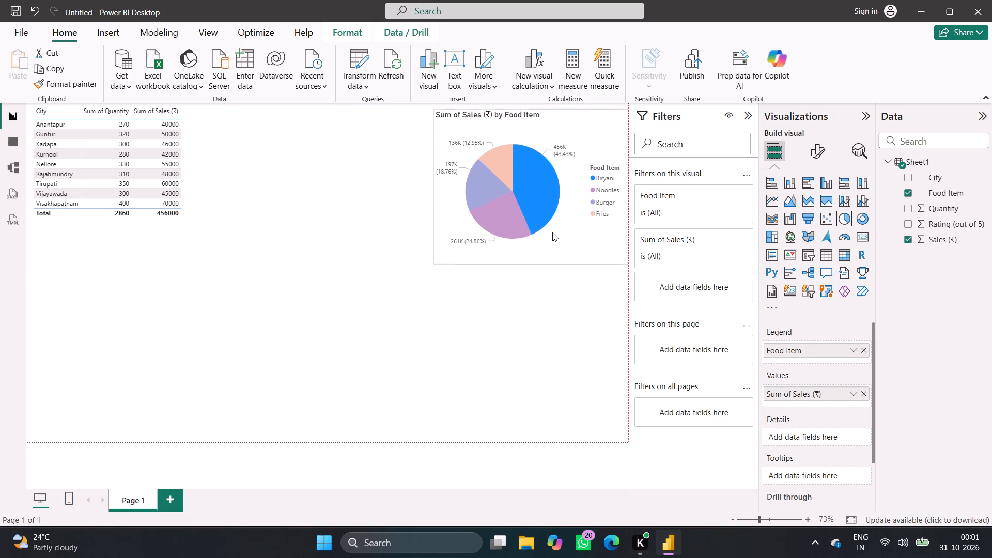
drag(552, 233, 552, 233)
click(516, 327)
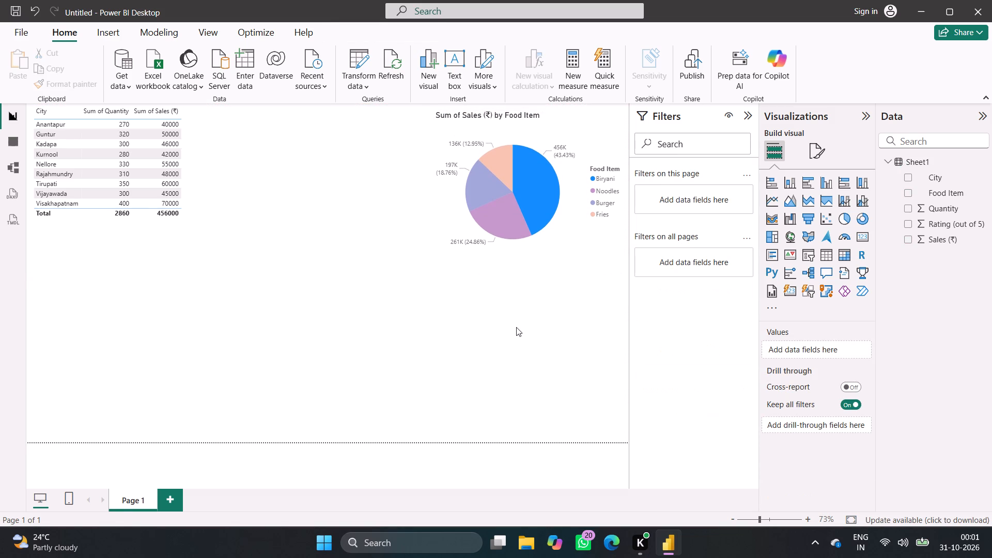
Move the city table slightly down from the page's top edge and make it a little taller.
click(185, 197)
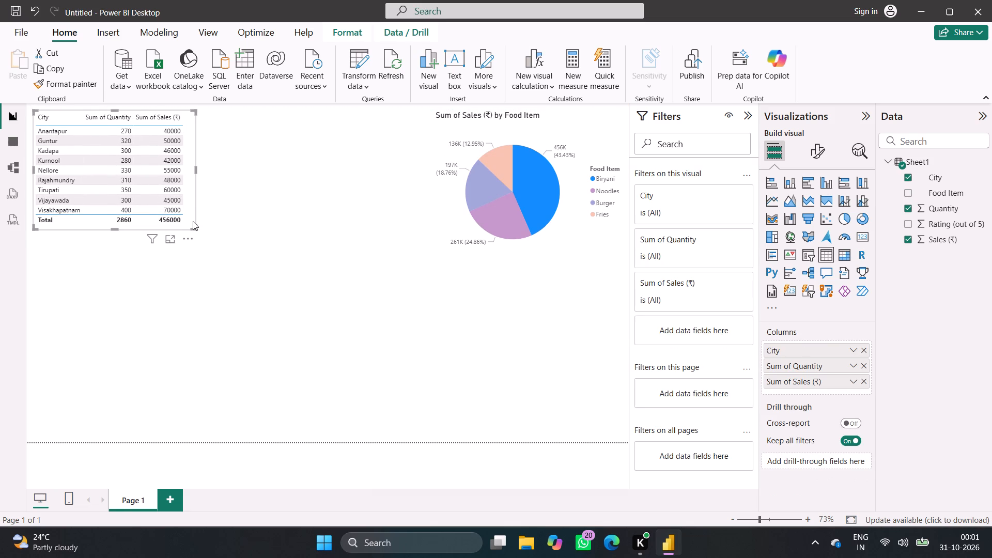
double_click(194, 222)
drag(193, 227, 195, 236)
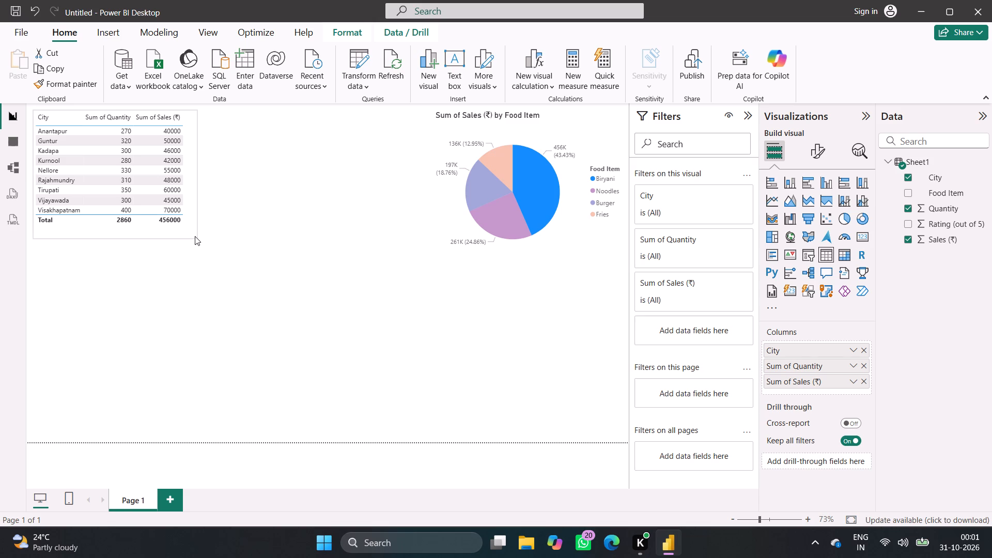
drag(195, 236, 191, 238)
click(207, 216)
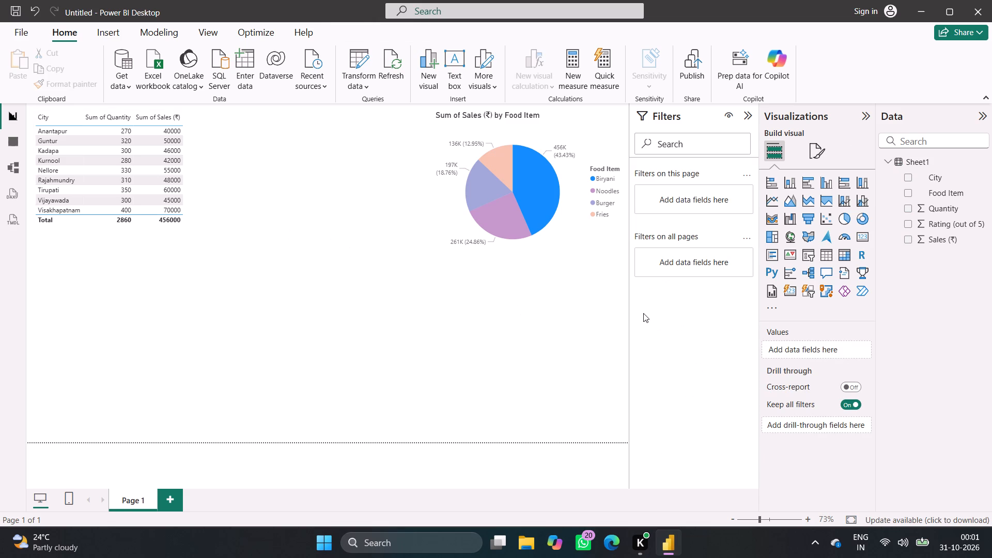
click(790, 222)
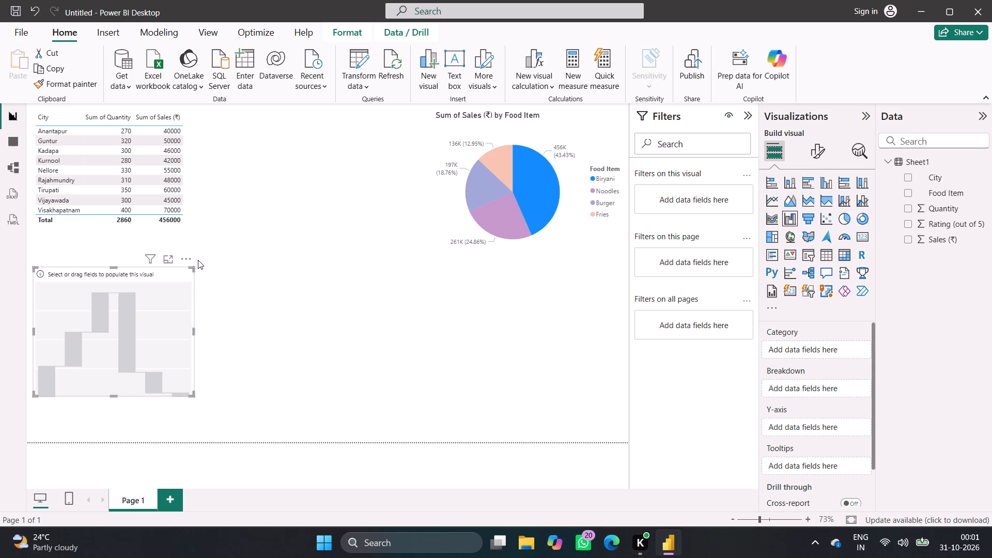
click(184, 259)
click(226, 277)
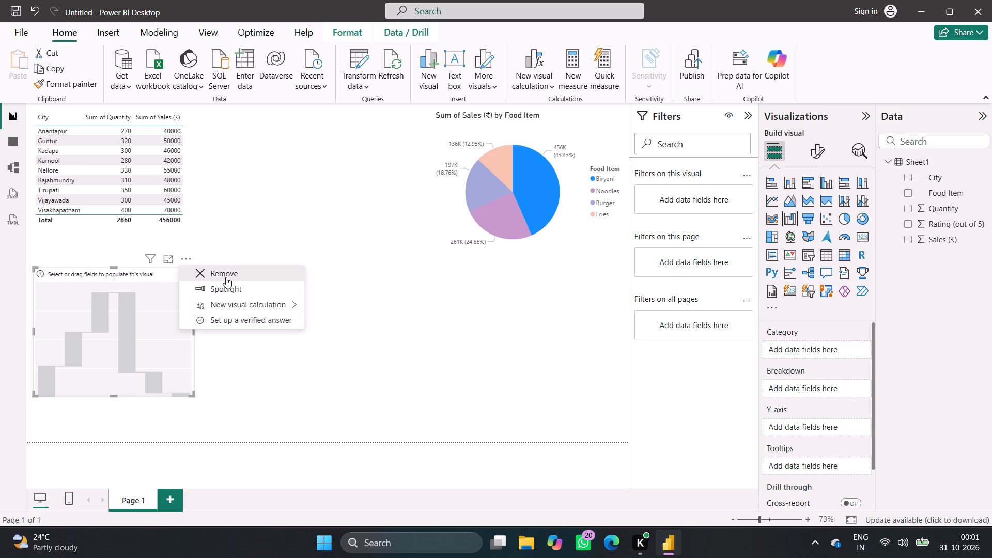
Add a stacked column chart with Food Item on the X-axis and Quantity on the Y-axis.
click(791, 184)
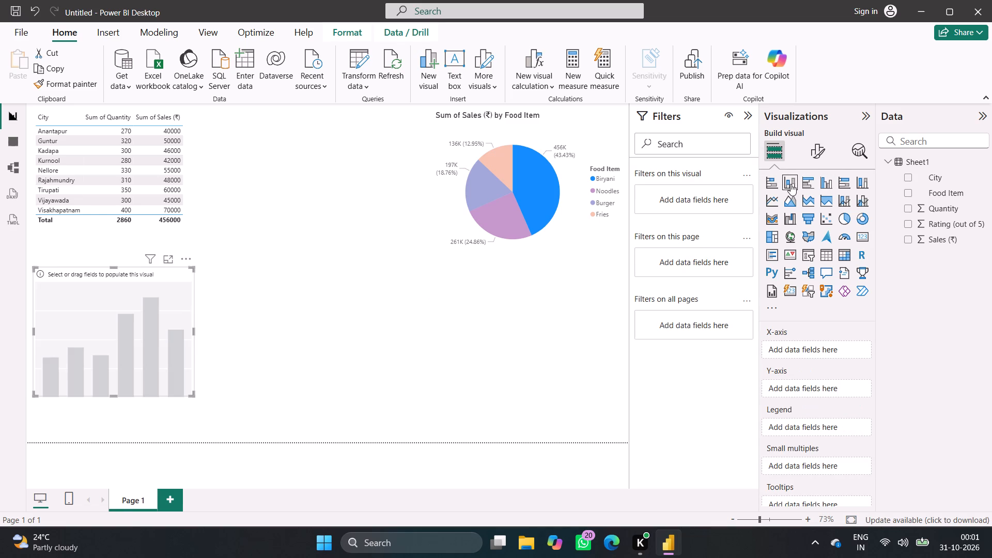
click(908, 194)
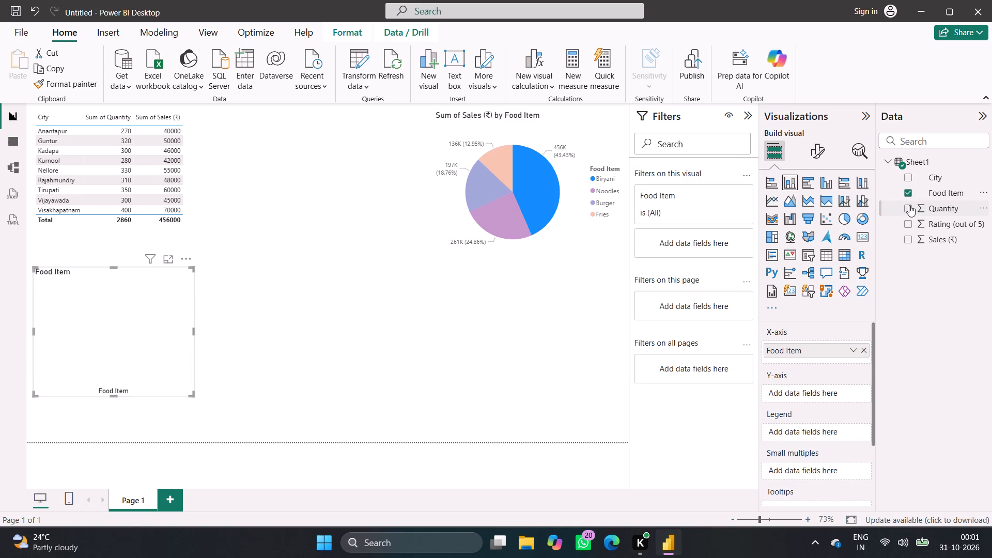
click(908, 212)
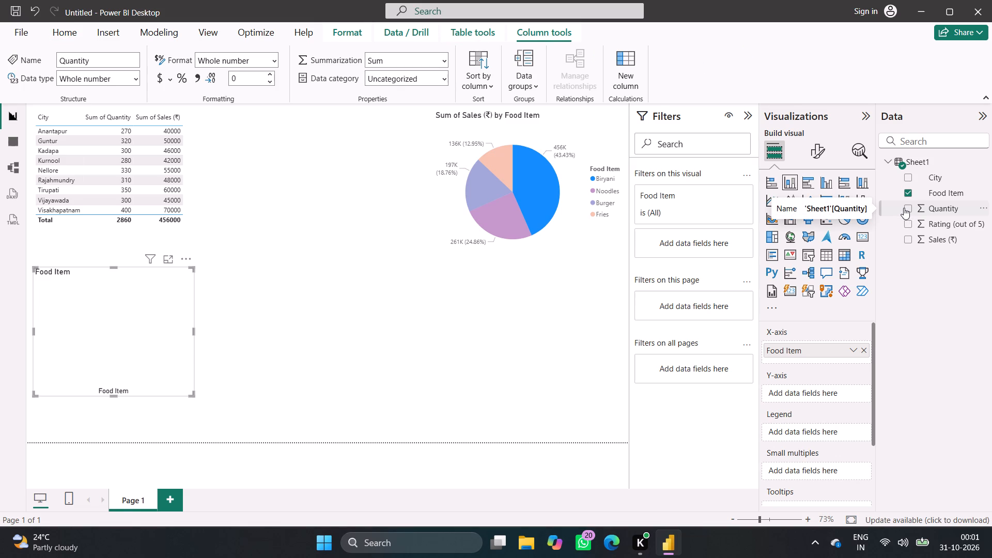
click(904, 208)
click(907, 208)
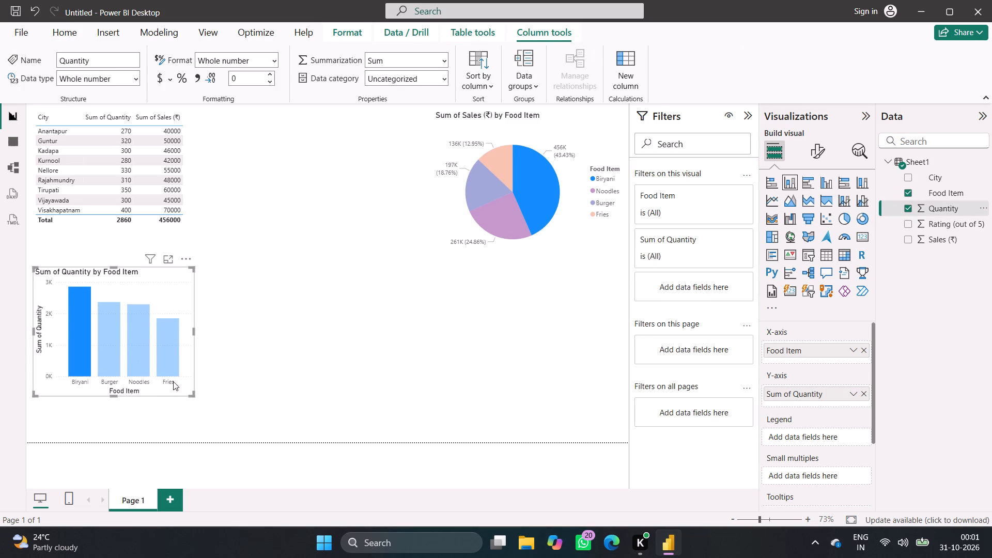
Enlarge the quantity column chart and move it up directly beneath the city table, aligned with the table's left edge.
click(192, 394)
drag(192, 394, 220, 429)
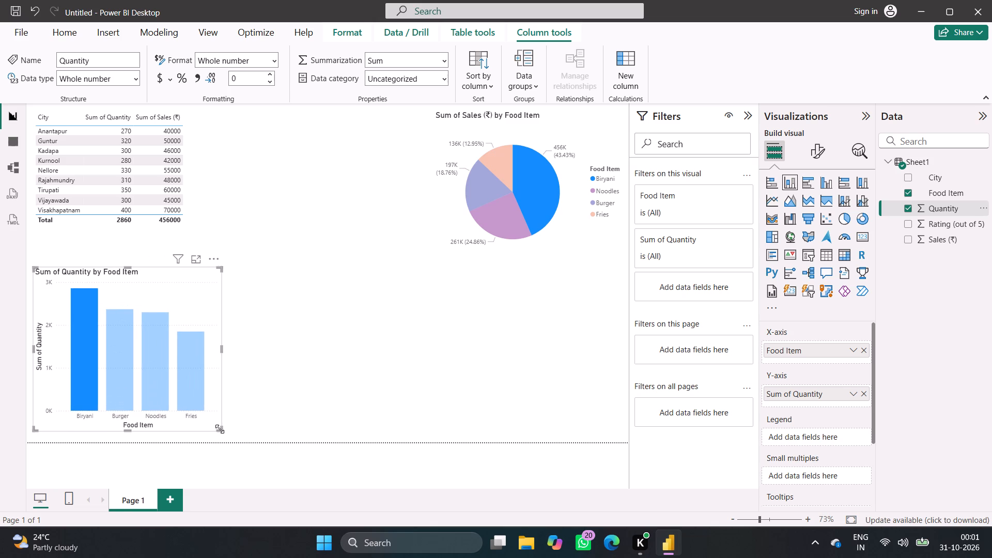
drag(177, 298, 190, 256)
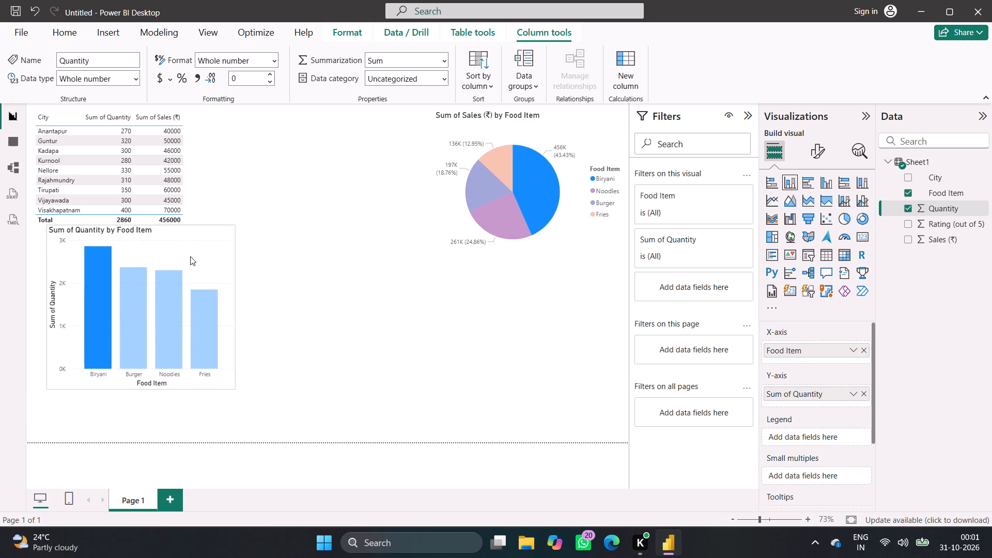
drag(190, 256, 175, 265)
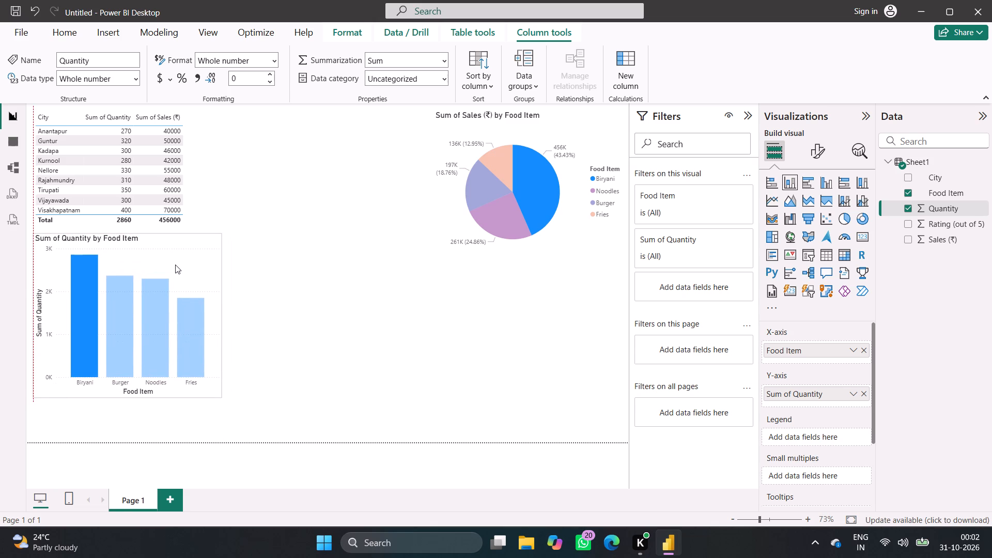
drag(175, 265, 175, 265)
click(266, 324)
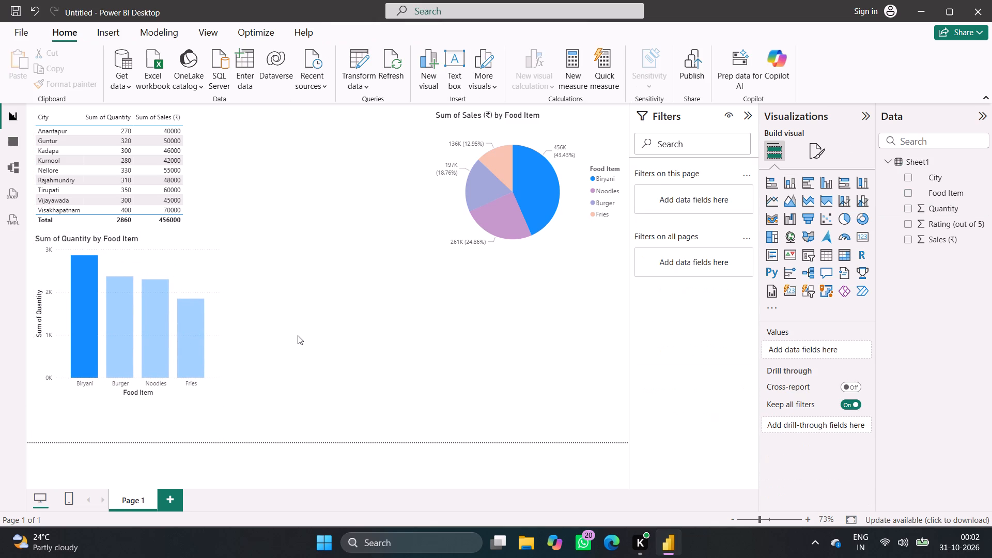
Cross-highlight the report by the Burger, Noodles, Fries and Biryani columns of the quantity chart in turn.
click(122, 293)
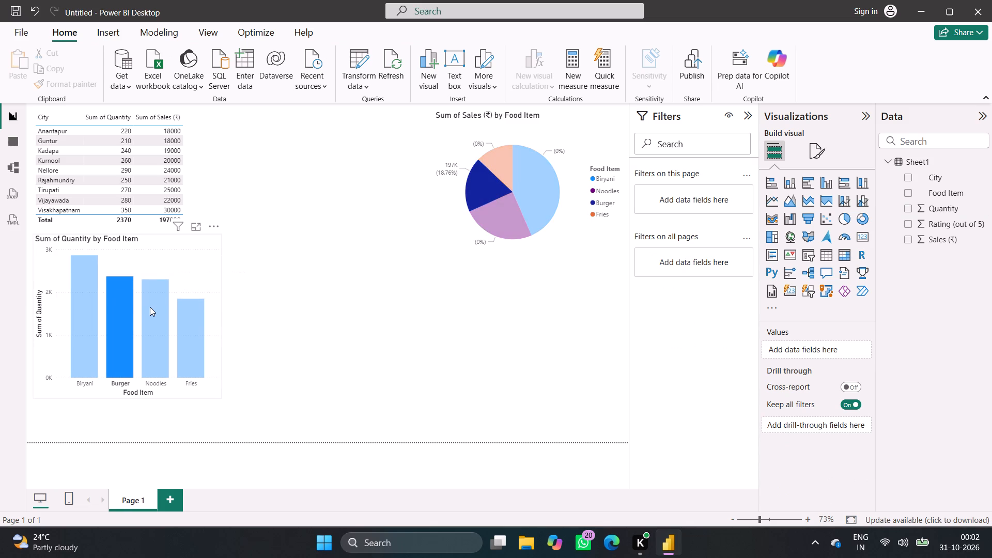
click(152, 309)
click(182, 331)
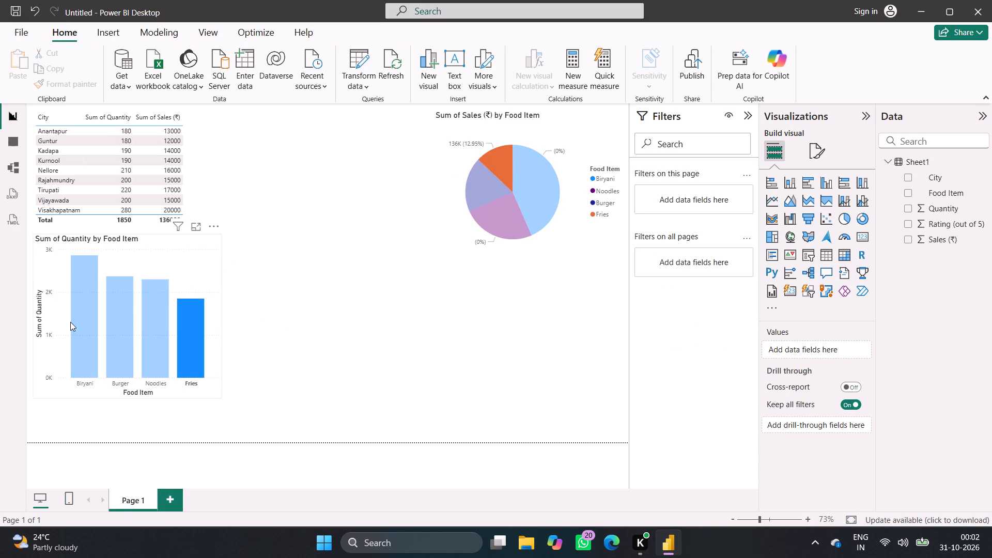
click(80, 325)
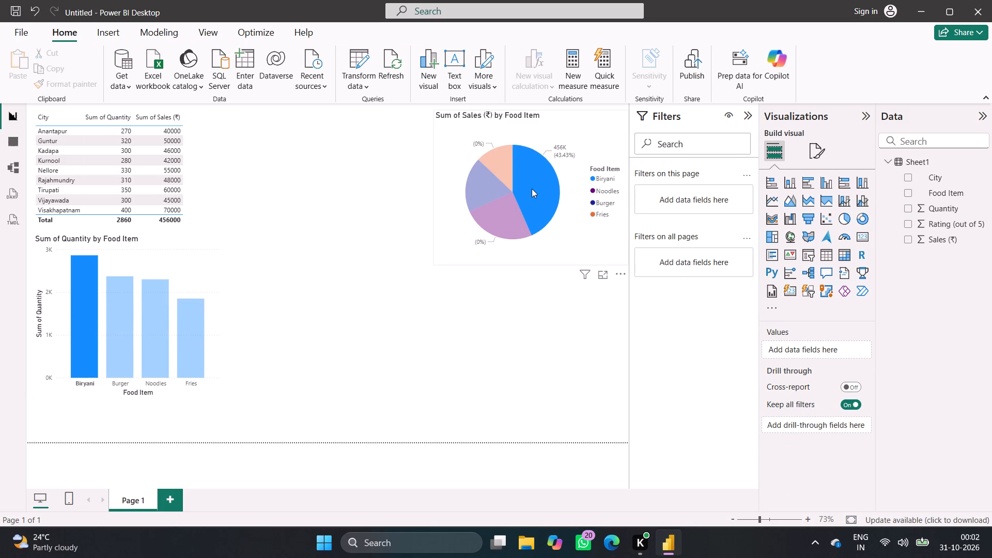
Convert the Sales by Food Item pie chart to a donut chart.
click(532, 189)
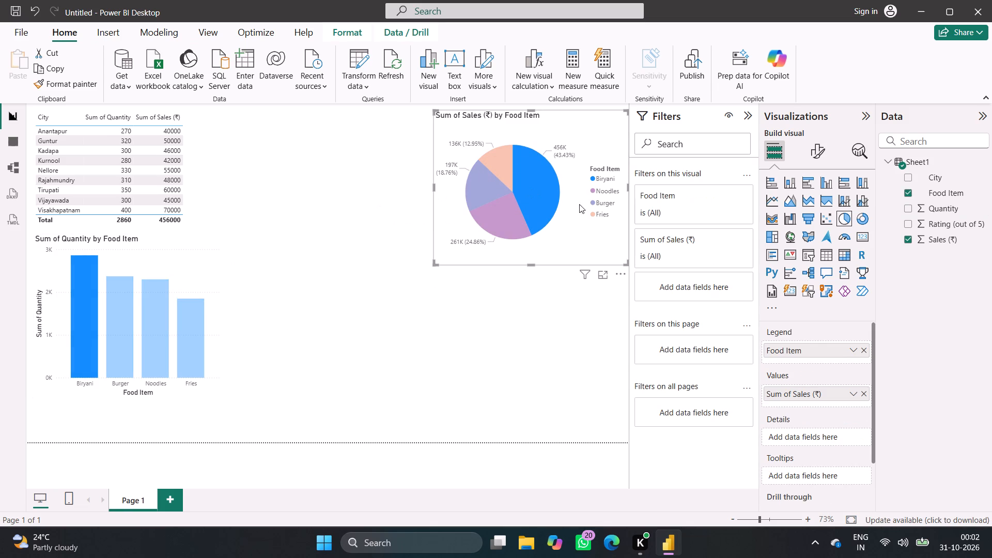
click(859, 216)
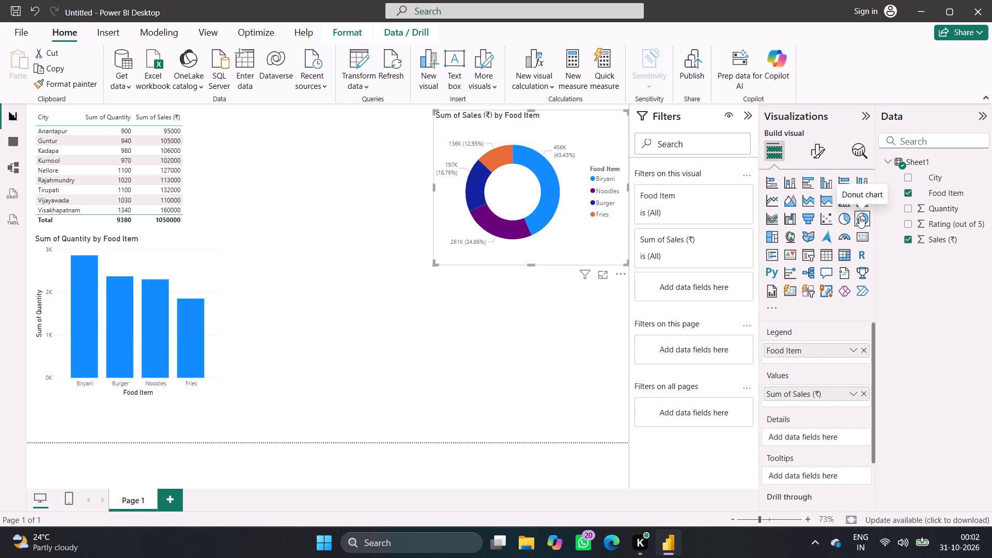
click(334, 350)
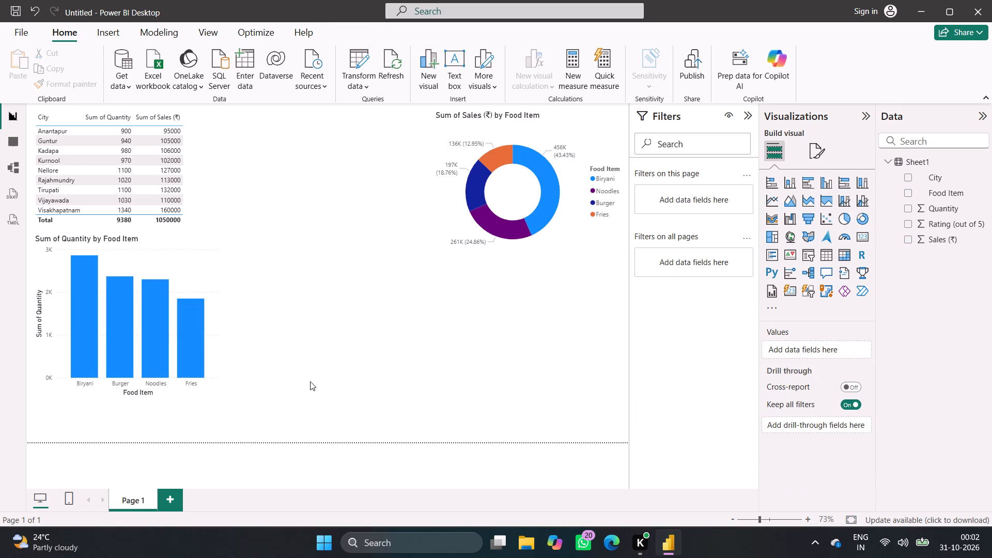
Change the quantity column chart to a 100% stacked bar chart and add City as its legend.
click(209, 335)
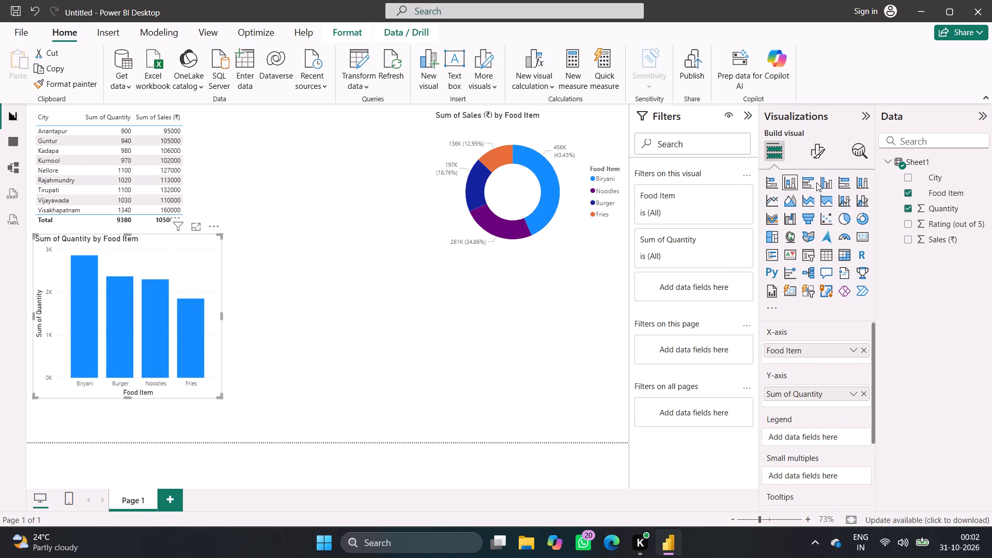
click(841, 180)
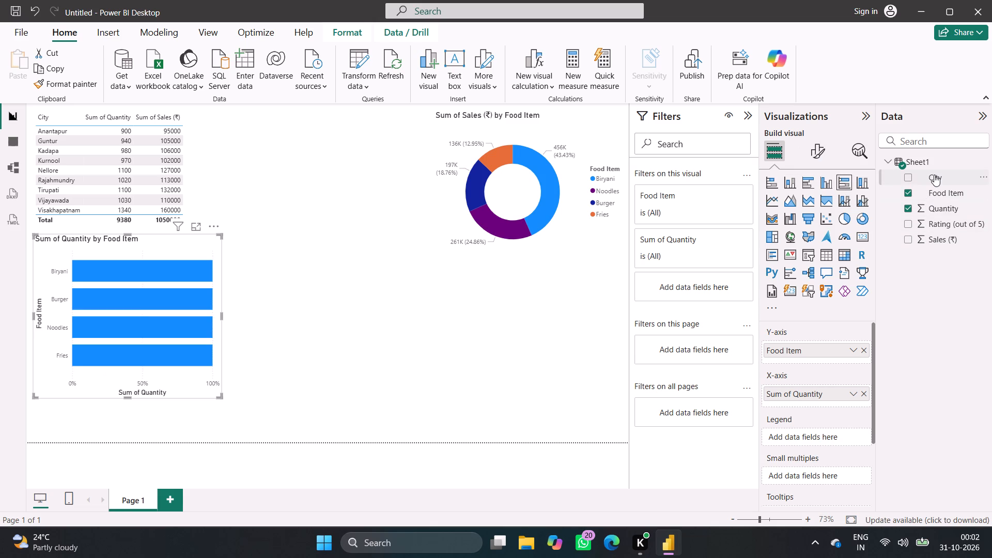
drag(934, 175, 825, 439)
drag(825, 439, 813, 437)
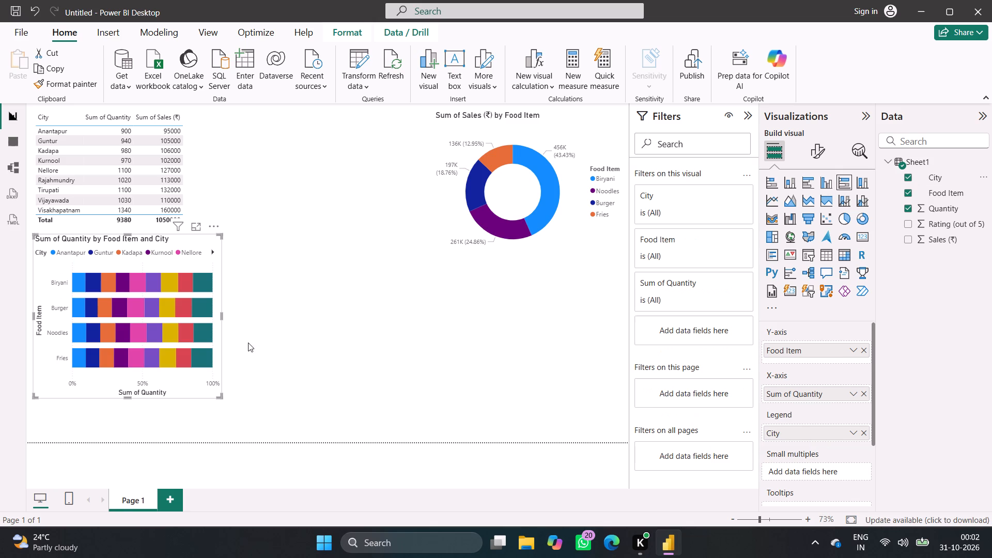
Try the quantity chart as 100% stacked column and stacked column, and settle on a clustered bar chart.
click(865, 179)
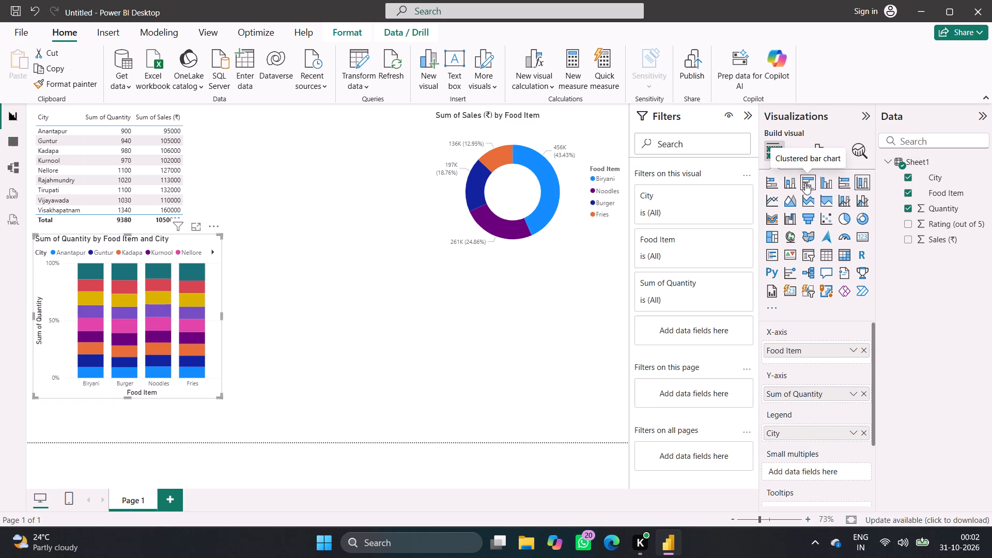
click(791, 185)
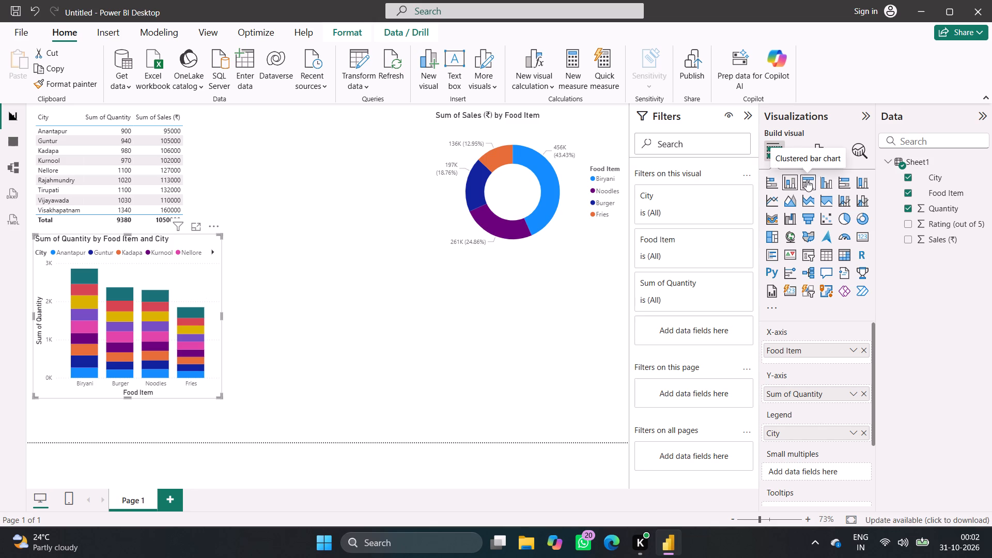
click(807, 180)
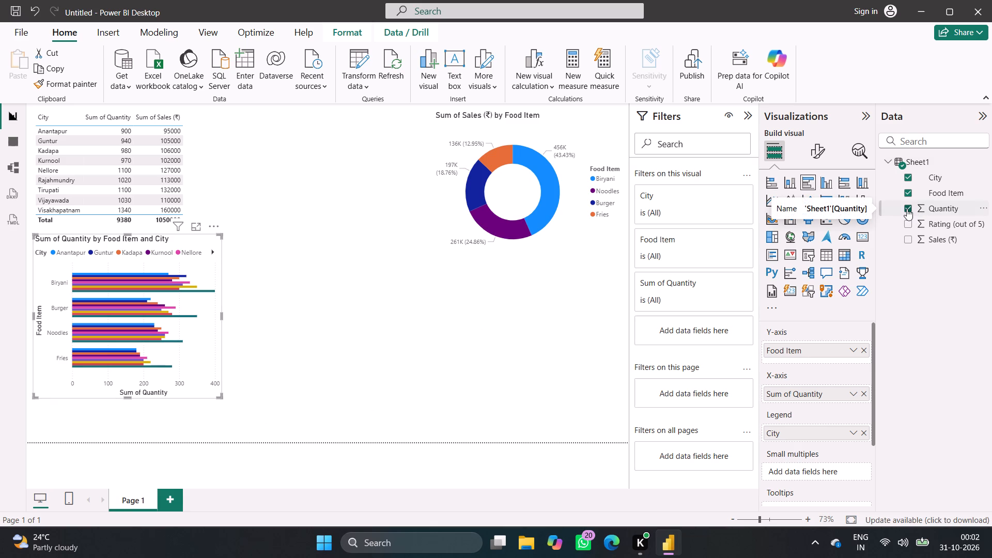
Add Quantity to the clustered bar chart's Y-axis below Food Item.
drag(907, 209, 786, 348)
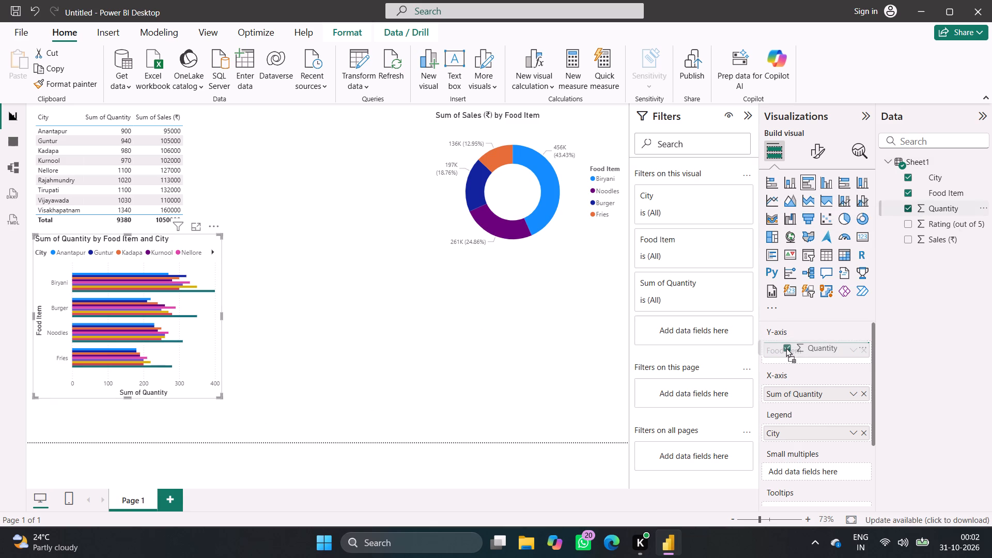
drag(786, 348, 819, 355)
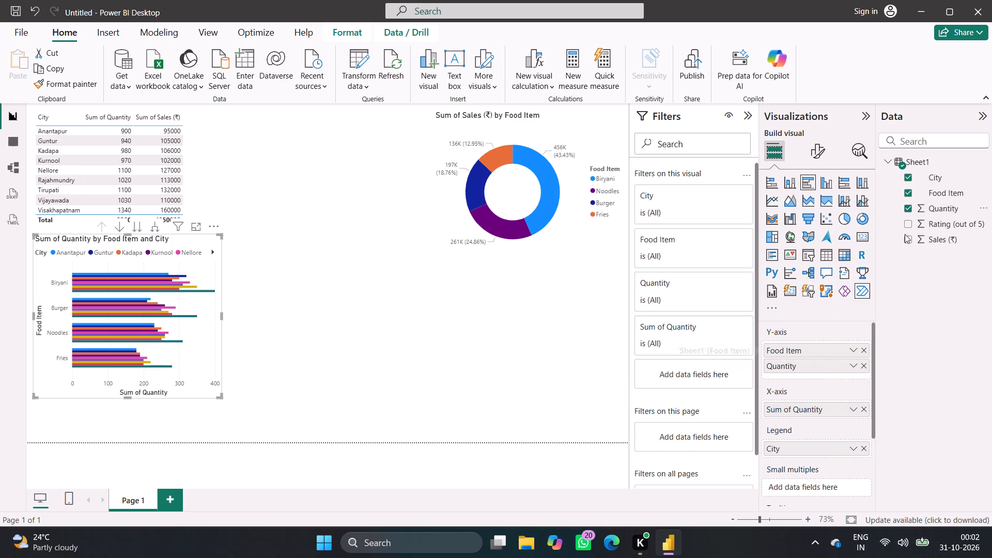
Clear the Quantity, Food Item and City fields from the clustered bar chart.
click(911, 206)
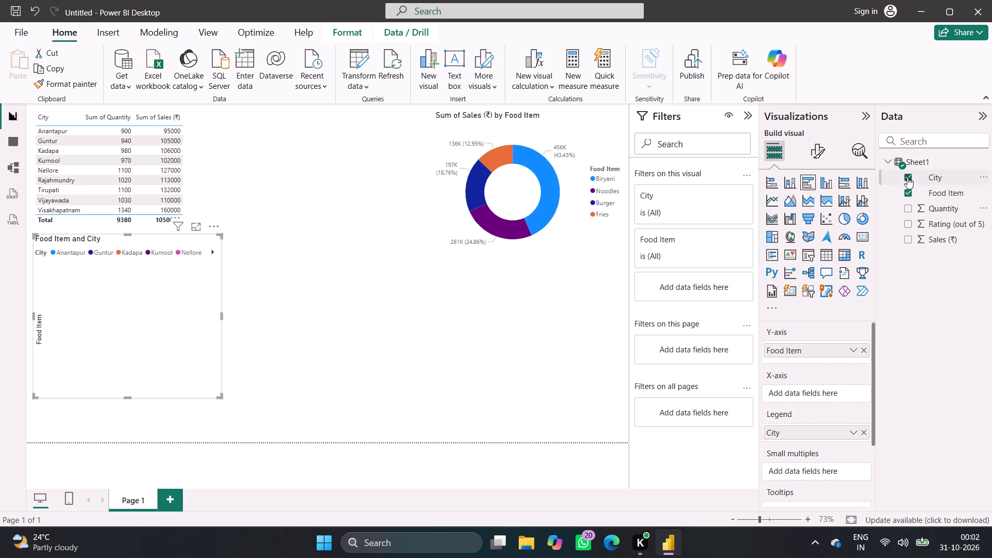
click(908, 193)
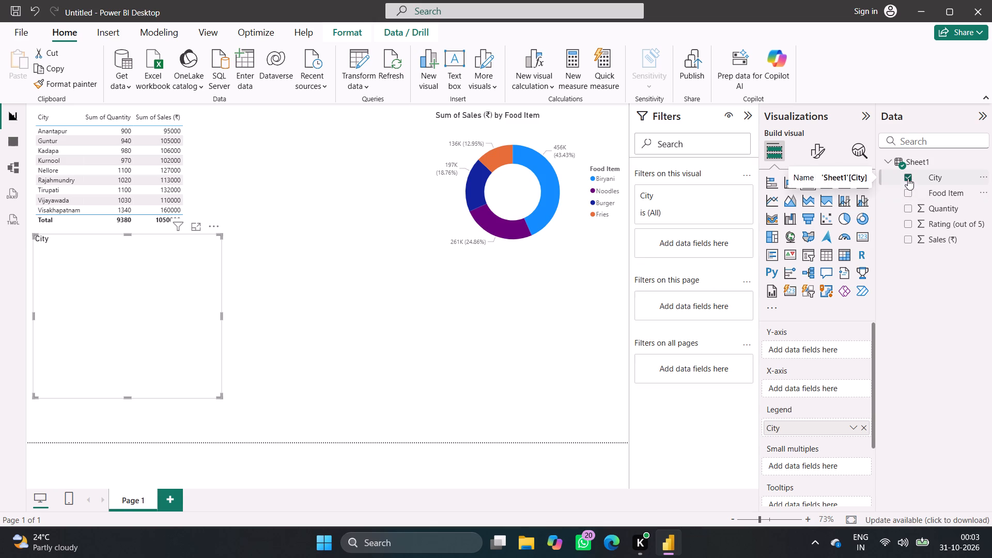
click(908, 178)
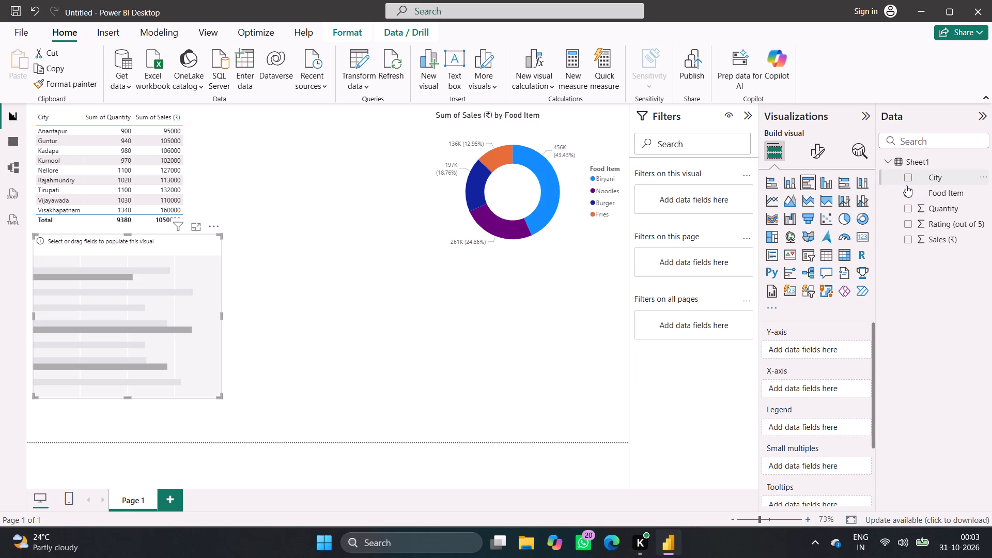
Rebuild the clustered bar chart with Food Item on the Y-axis, Quantity on the X-axis and City as legend.
click(906, 191)
click(909, 206)
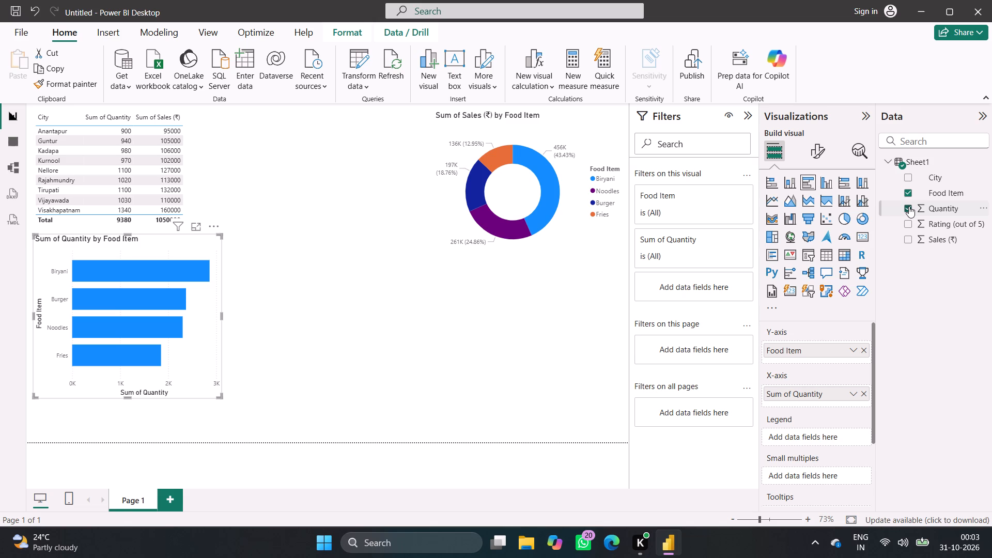
click(906, 179)
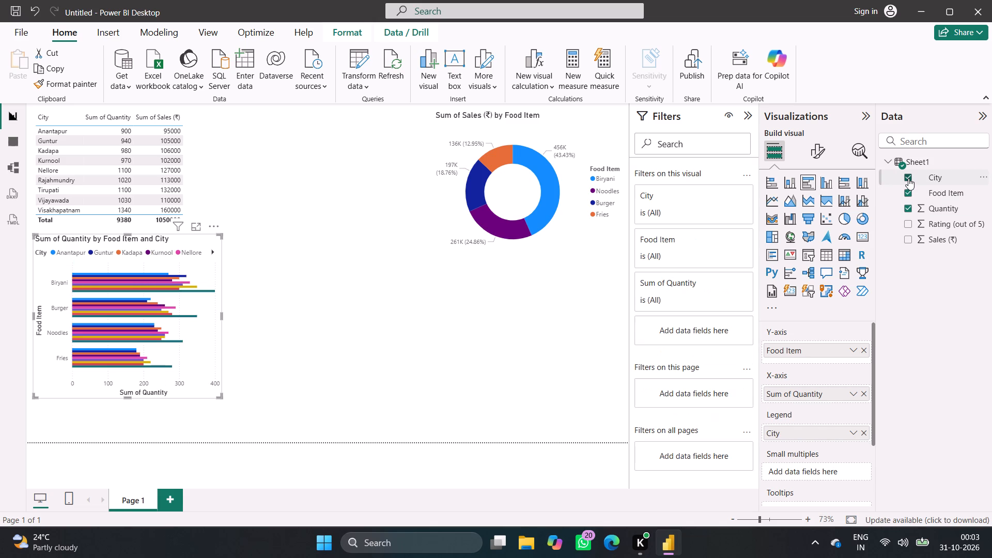
drag(908, 178, 815, 481)
drag(815, 481, 795, 431)
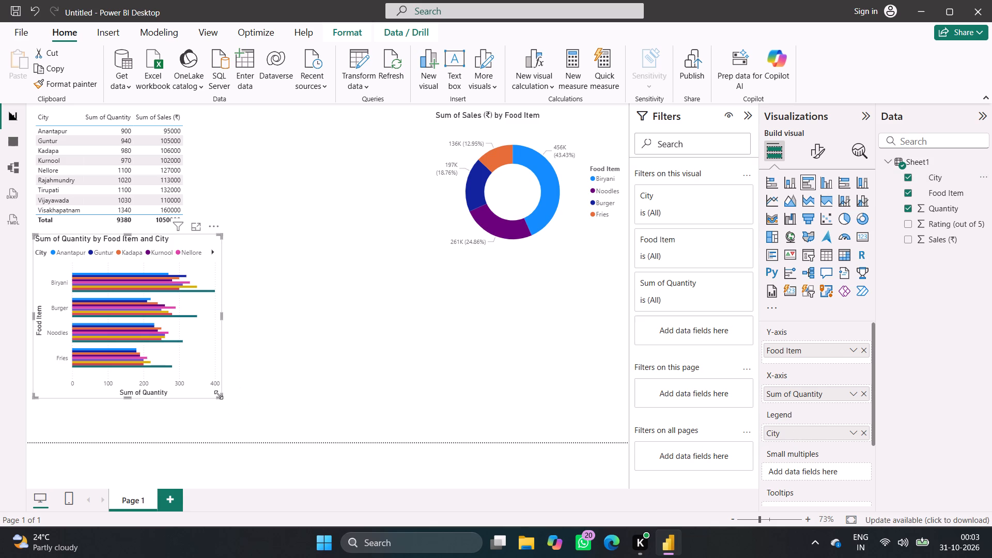
Enlarge the clustered bar chart and move it up beside the donut chart, extending it down to the page's bottom edge.
drag(219, 395, 353, 464)
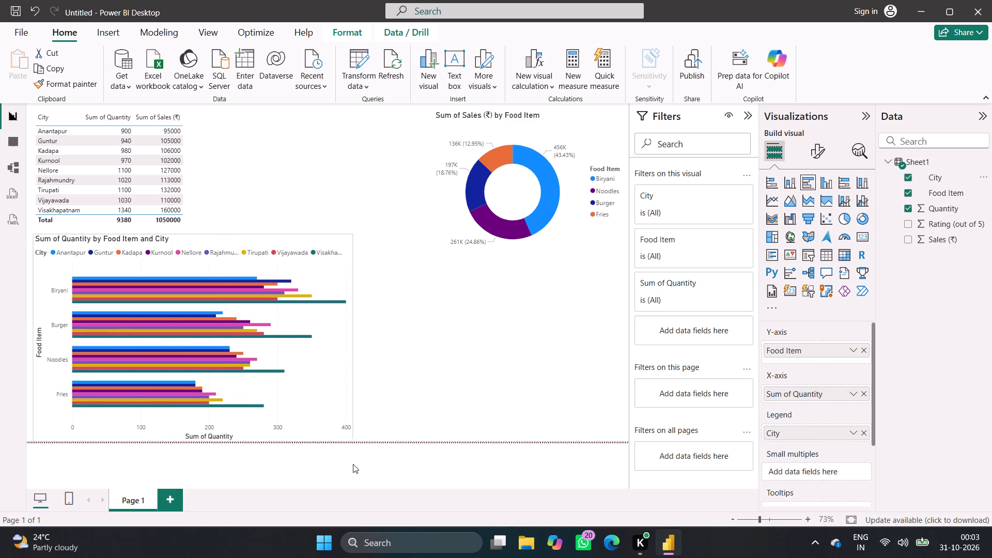
drag(353, 464, 354, 463)
drag(278, 243, 370, 144)
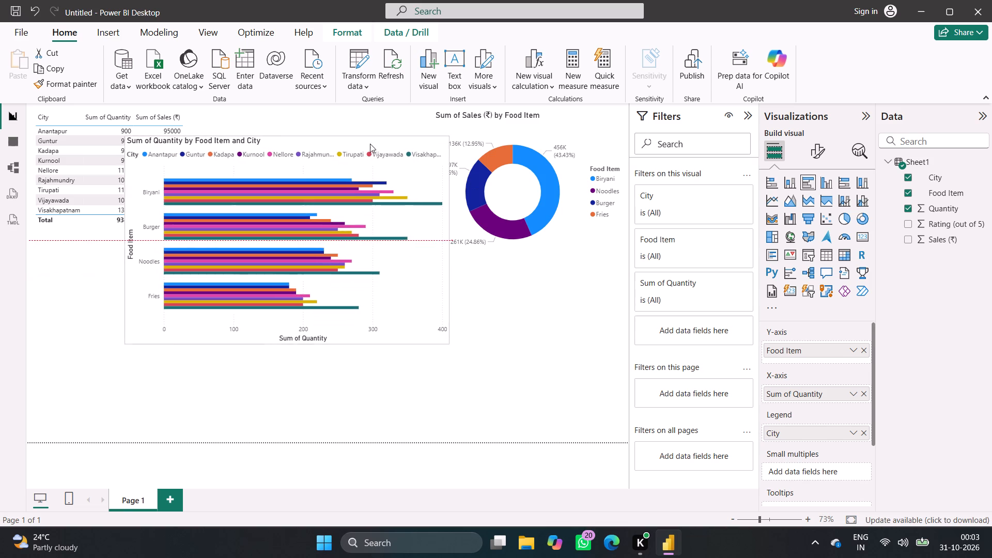
drag(370, 144, 369, 141)
drag(448, 340, 442, 362)
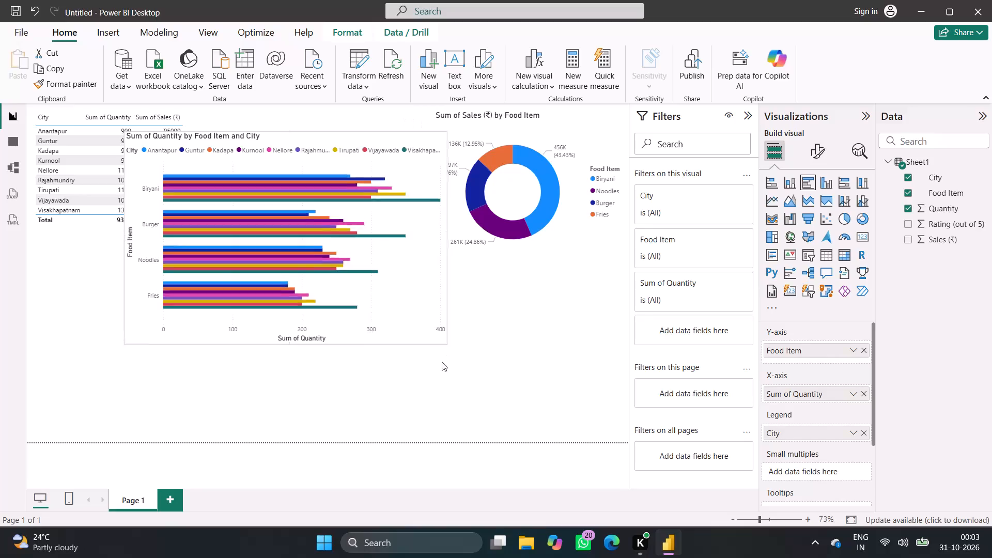
drag(442, 362, 452, 462)
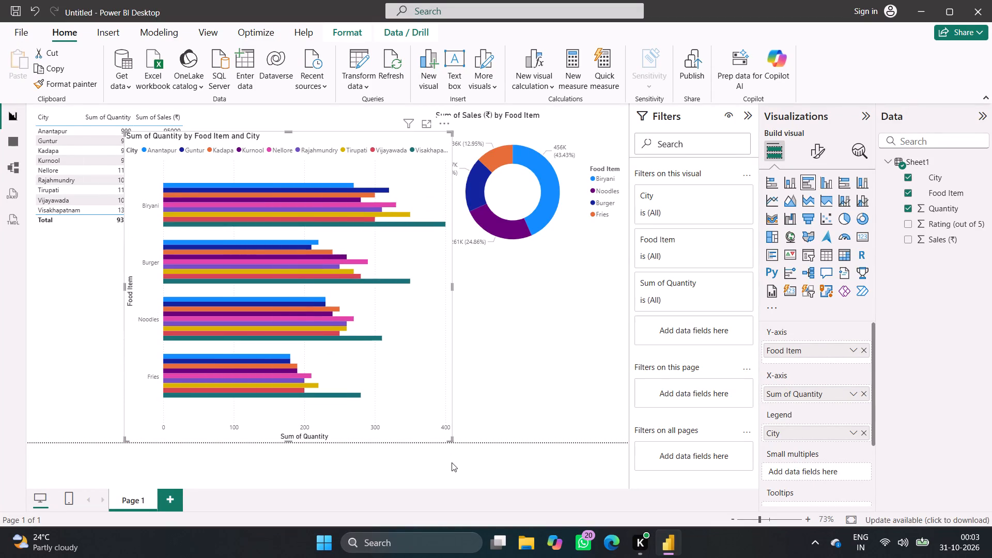
Narrow the clustered bar chart from its right side so it clears the donut chart.
click(507, 360)
click(432, 325)
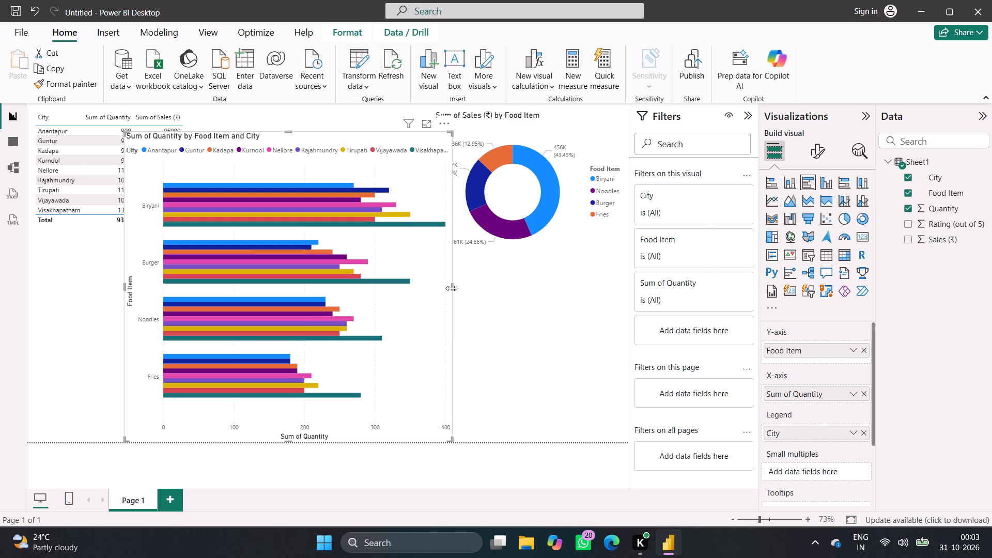
drag(451, 288, 394, 299)
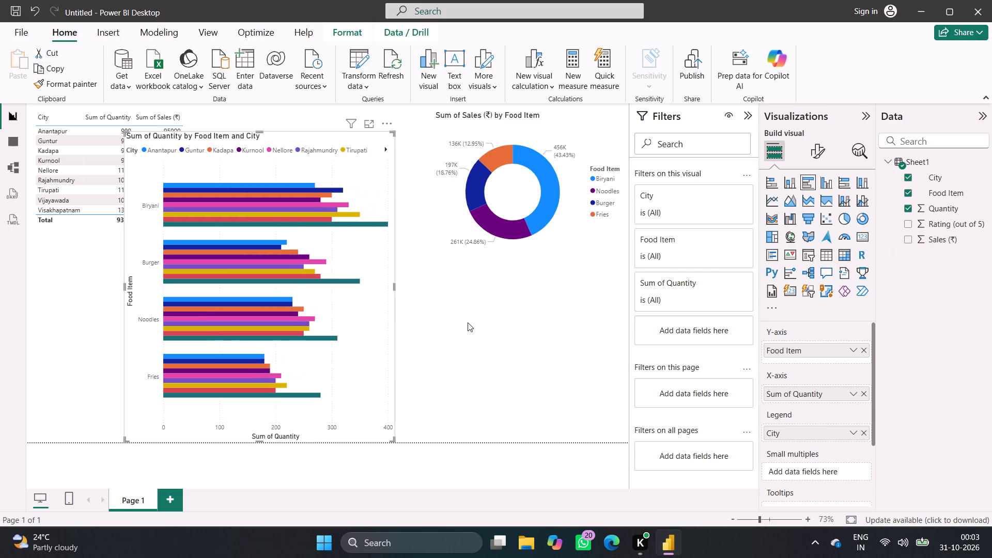
click(468, 322)
drag(368, 292, 424, 307)
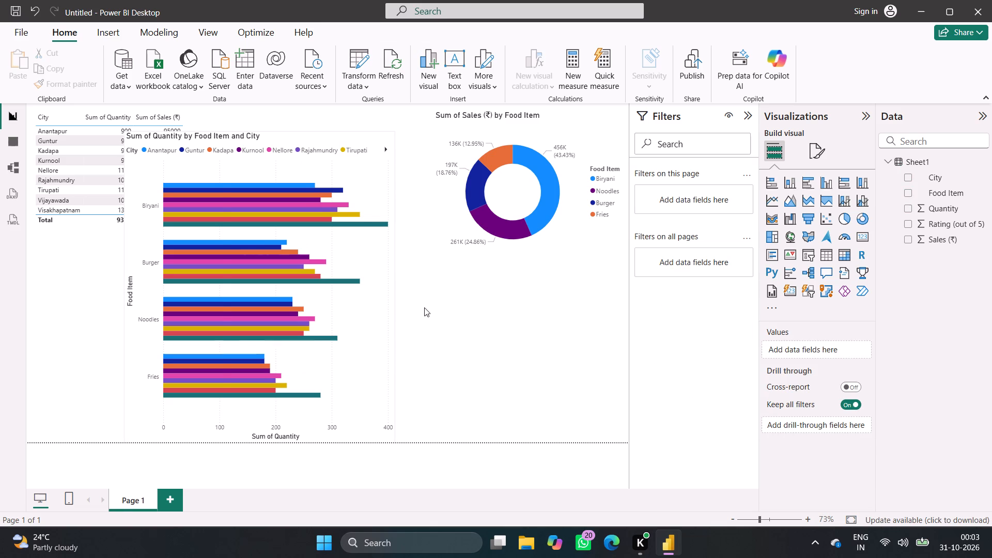
Move the clustered bar chart to the upper left corner of the report page.
drag(424, 307, 262, 287)
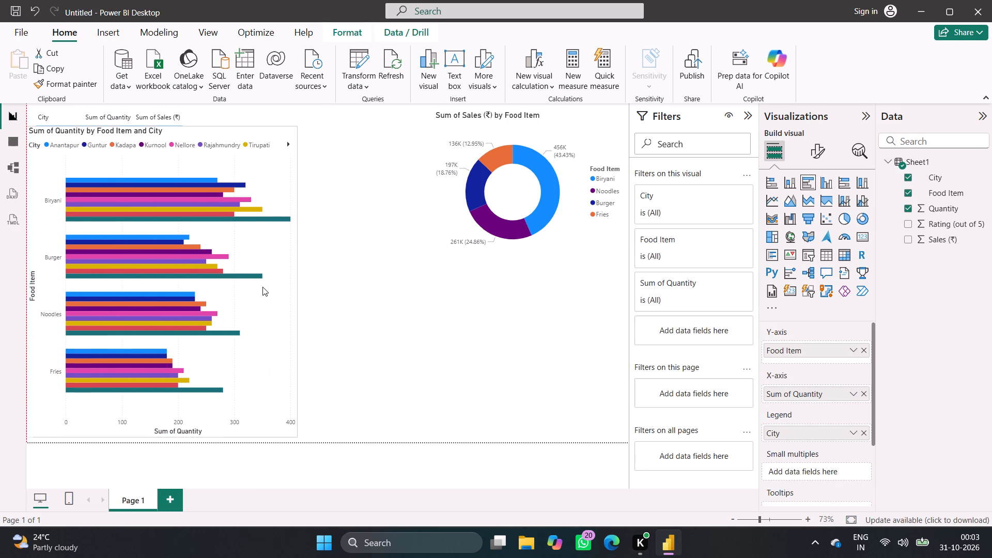
drag(262, 287, 263, 268)
click(406, 331)
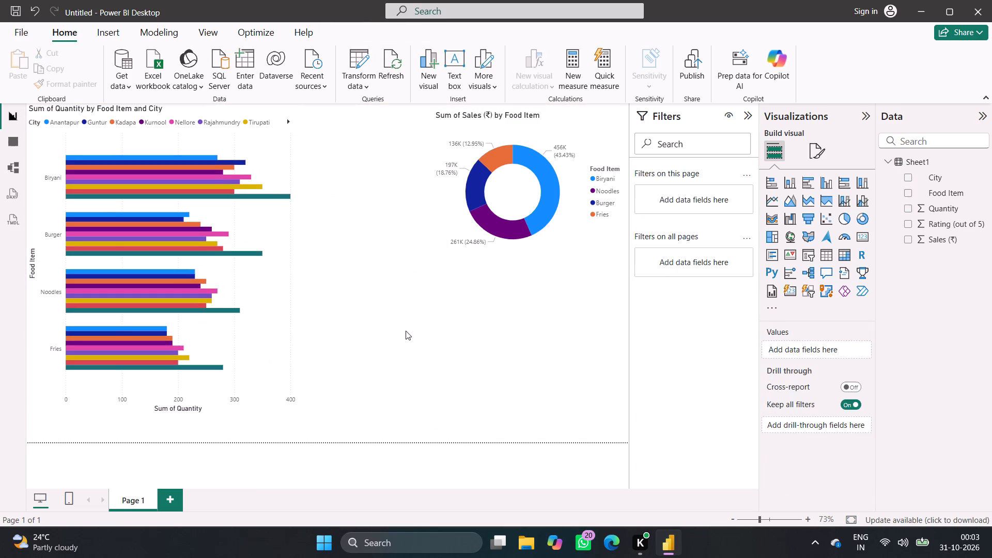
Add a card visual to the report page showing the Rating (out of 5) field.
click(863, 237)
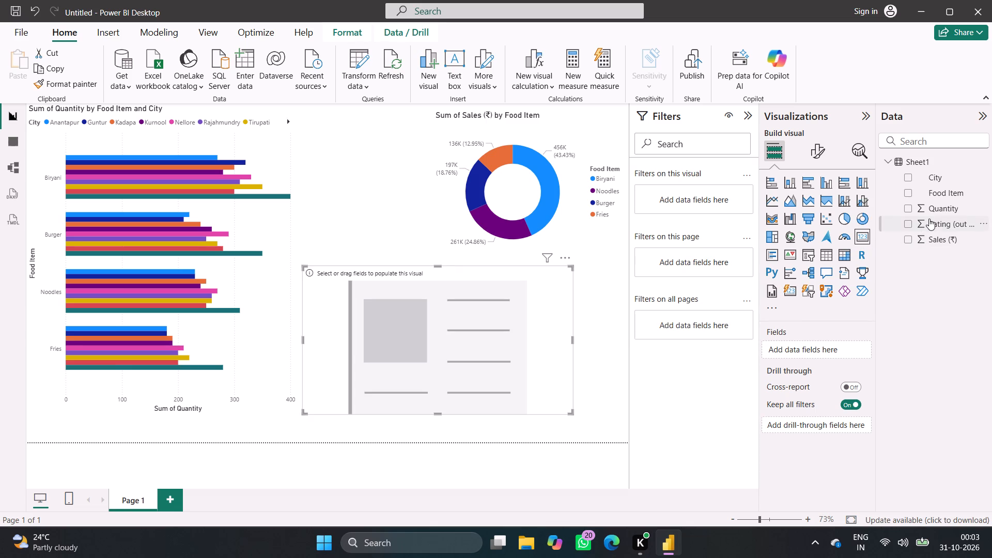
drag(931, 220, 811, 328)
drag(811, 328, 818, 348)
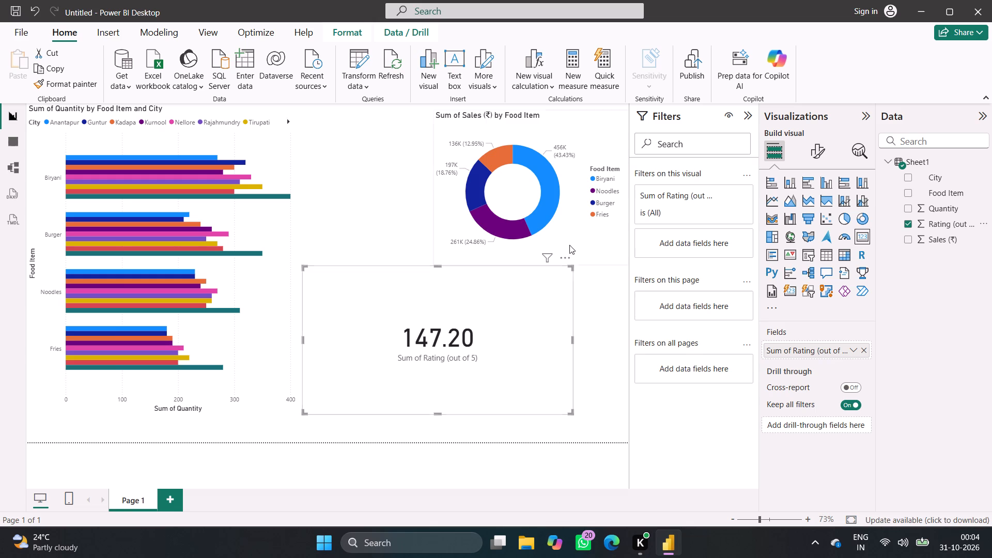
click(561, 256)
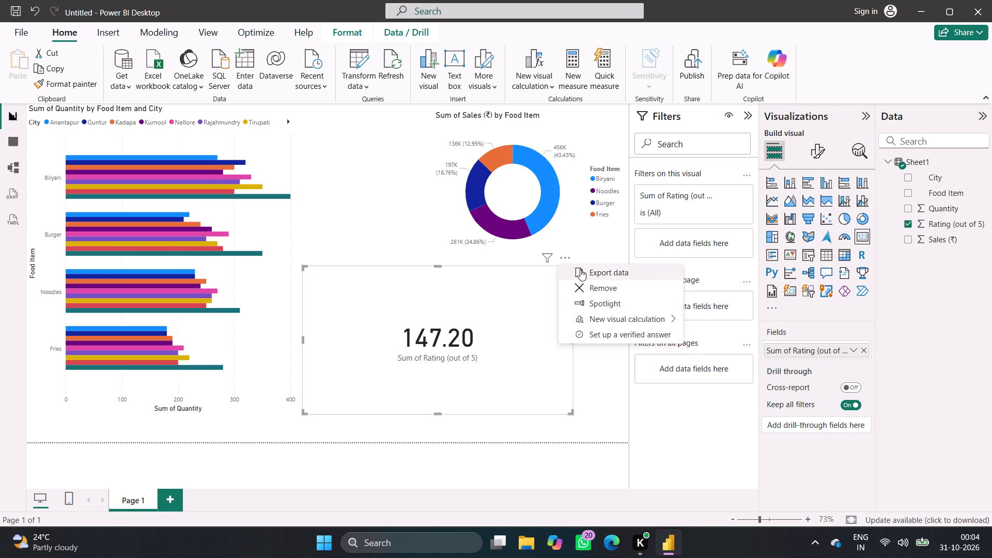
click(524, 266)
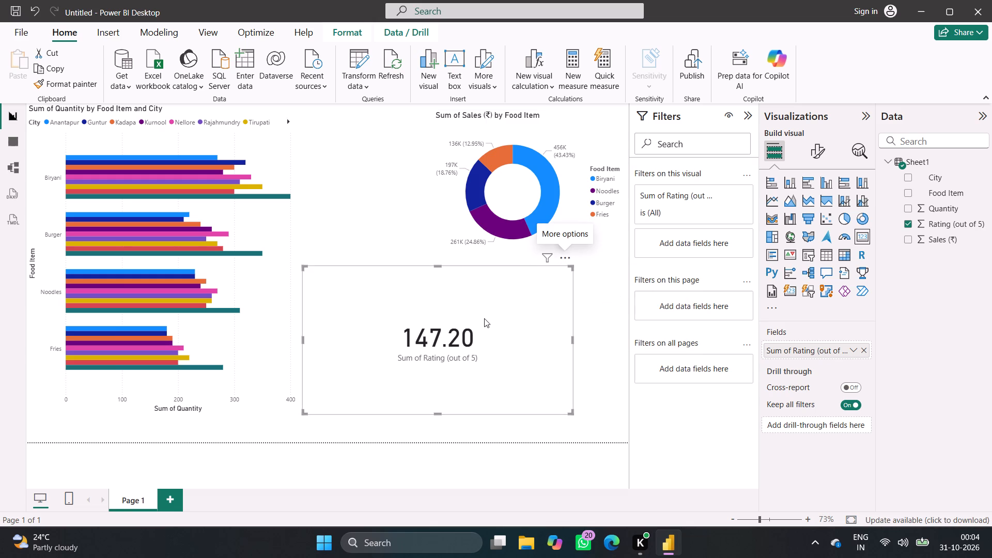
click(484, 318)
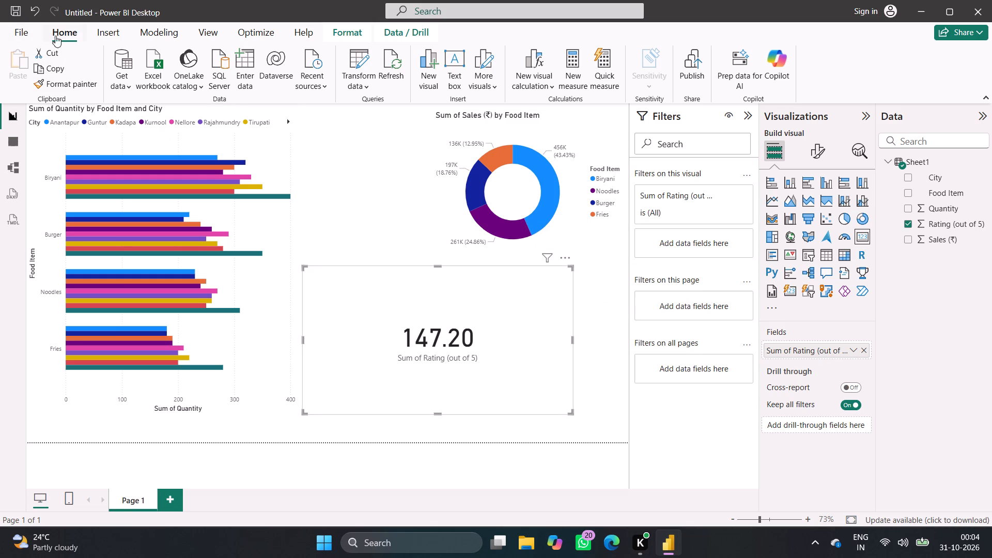
In the table view, set the Rating (out of 5) column's summarization to Average, and return to the report view.
click(13, 142)
click(313, 131)
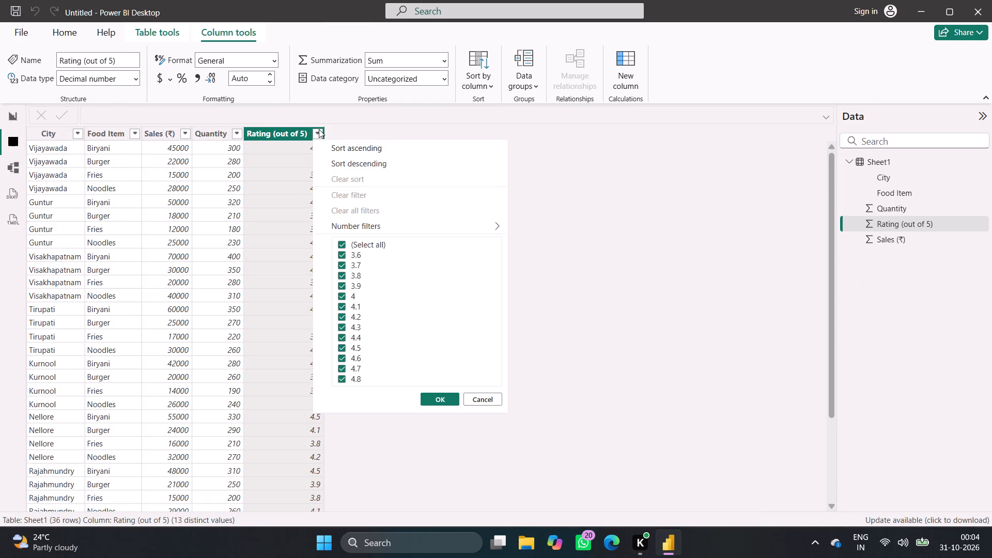
click(319, 129)
right_click(319, 129)
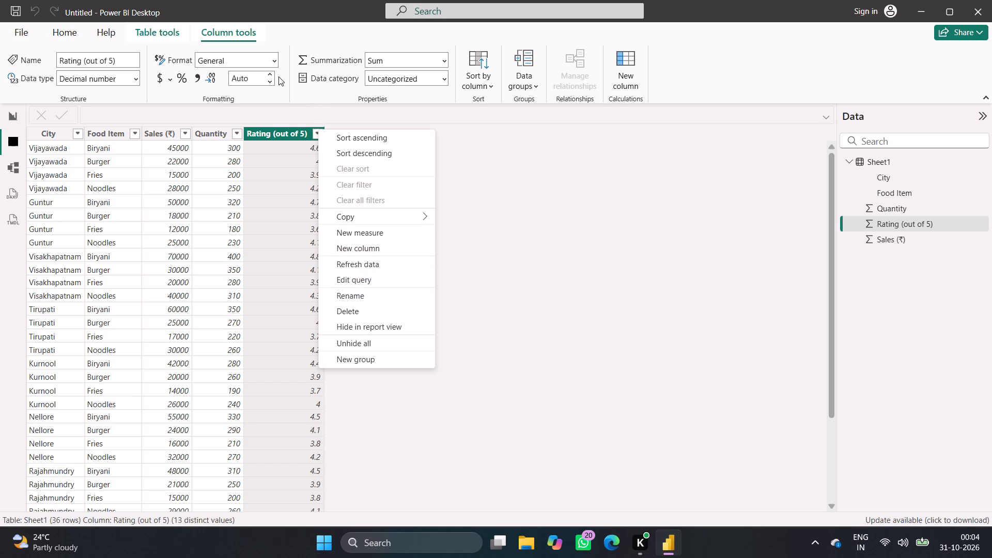
click(444, 56)
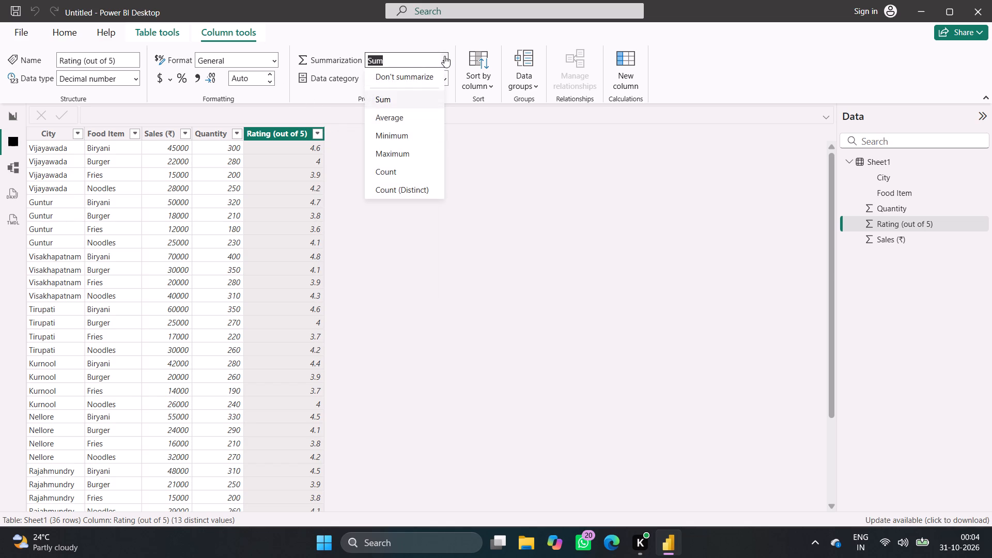
click(397, 120)
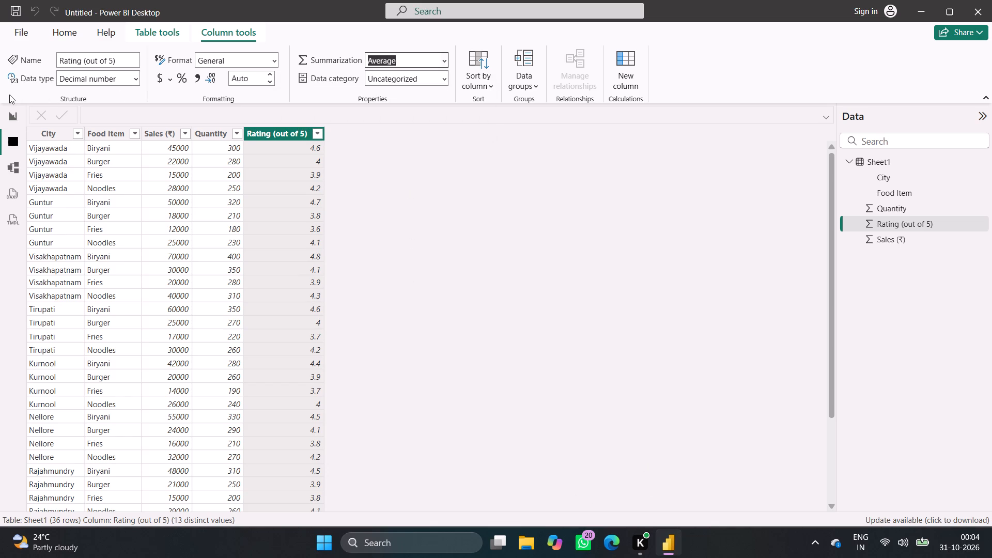
click(12, 116)
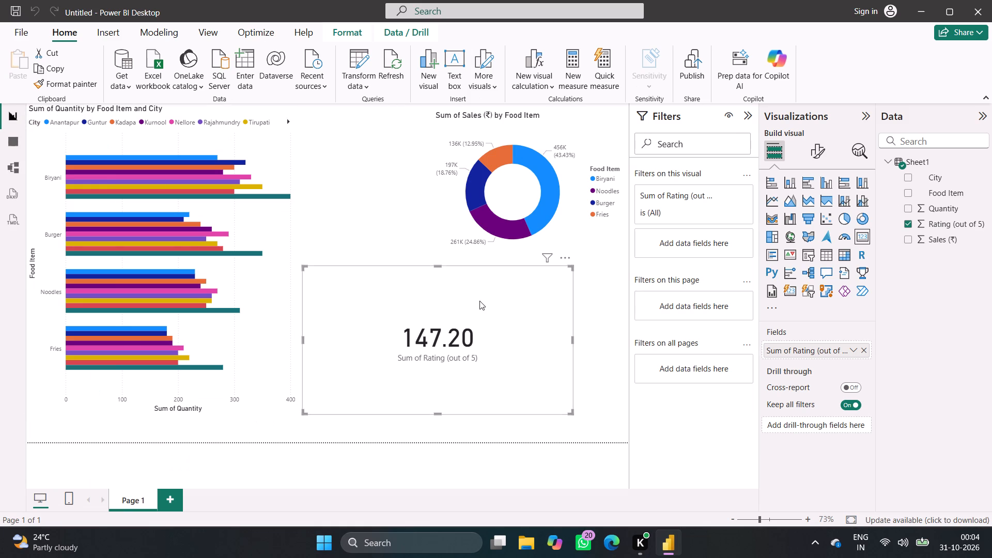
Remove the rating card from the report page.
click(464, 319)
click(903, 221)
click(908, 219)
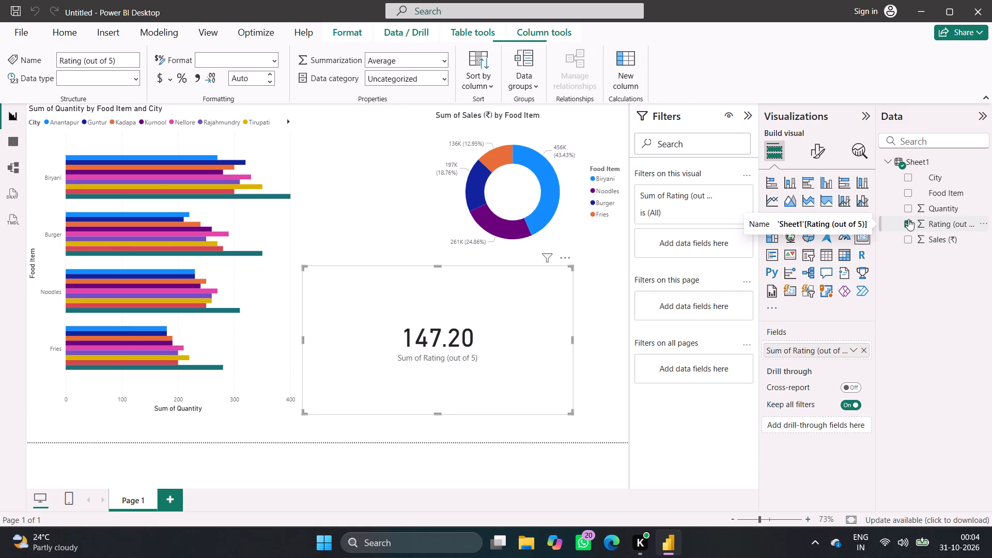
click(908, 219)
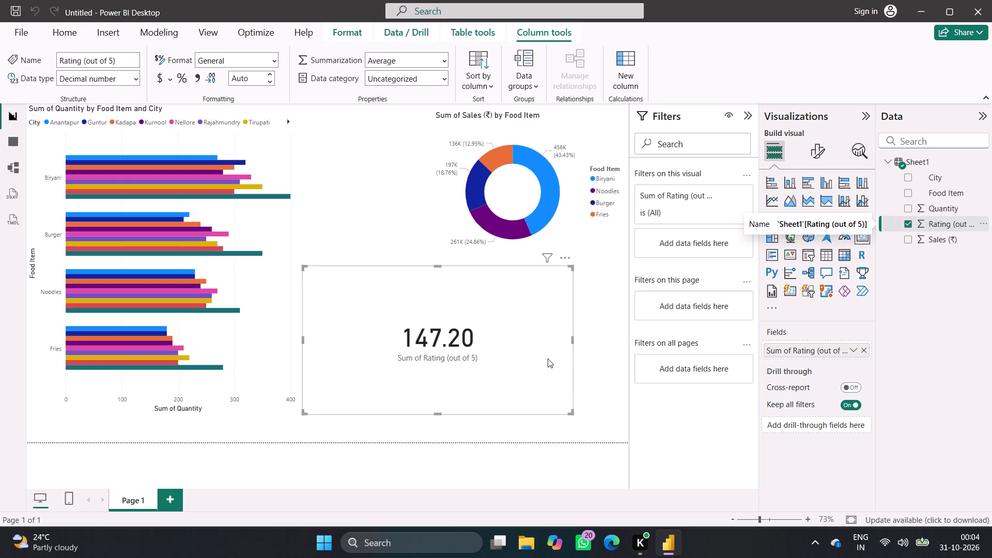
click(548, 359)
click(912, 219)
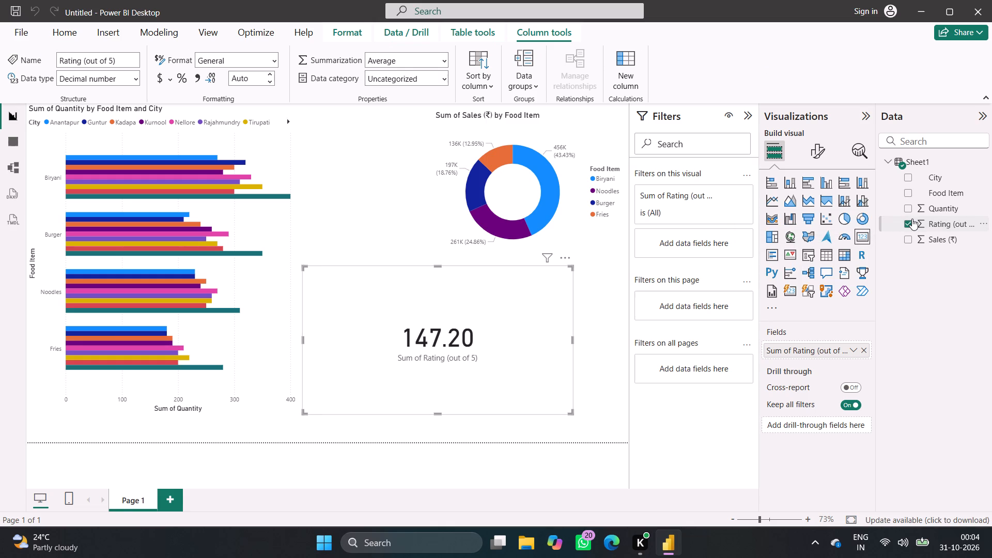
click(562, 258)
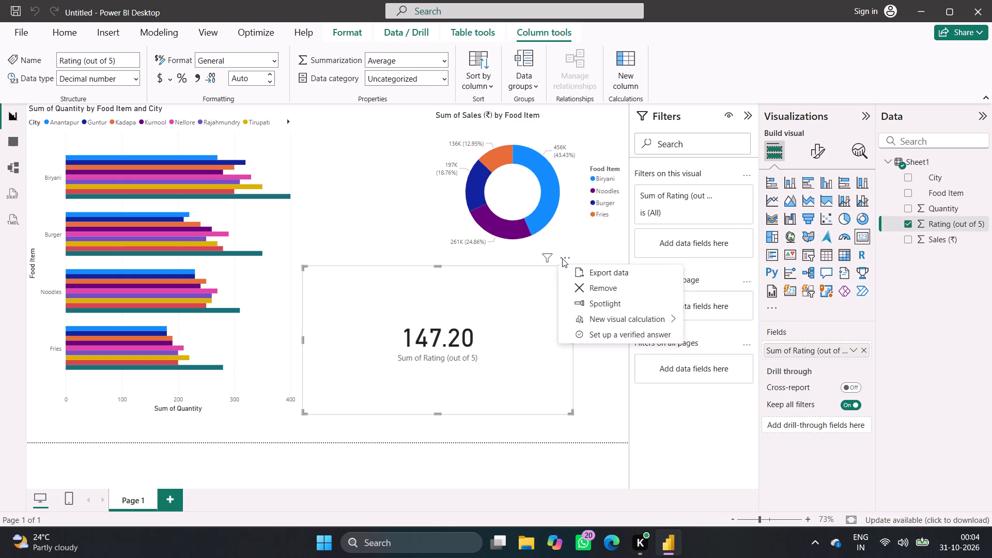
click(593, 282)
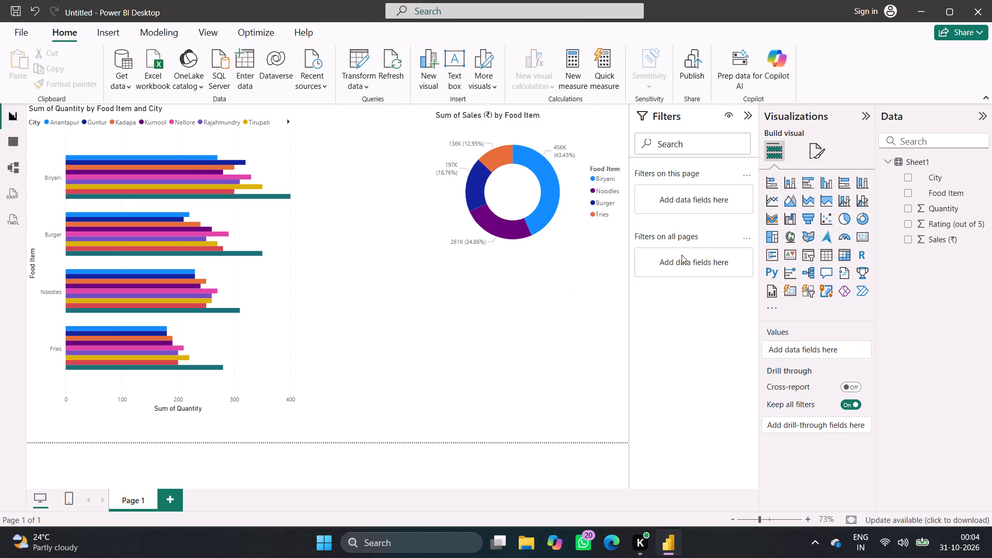
Add a new card visual showing the average of Rating (out of 5).
click(862, 236)
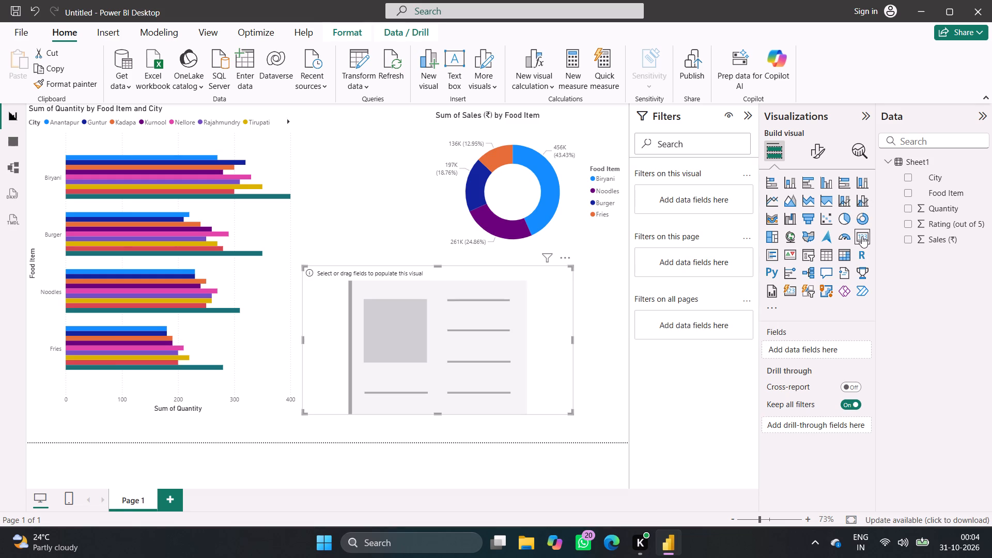
click(916, 224)
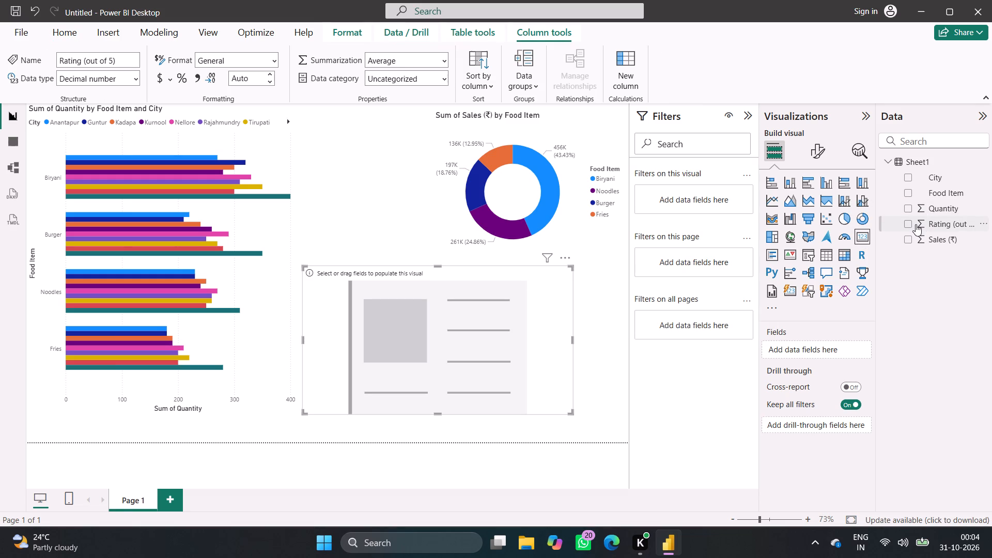
right_click(916, 224)
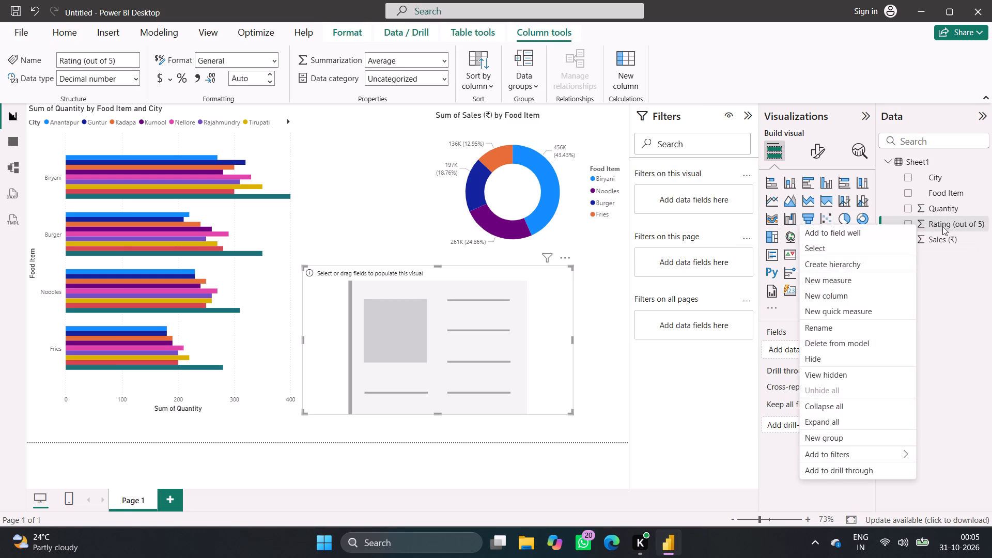
click(944, 226)
click(908, 224)
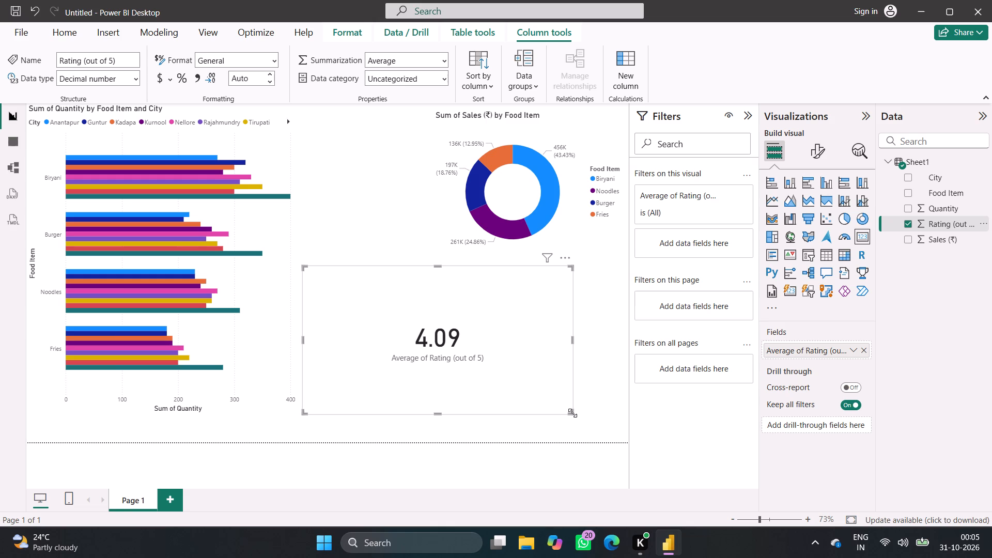
Shrink the average rating card and fit it at the page top between the clustered bar chart and the donut chart.
drag(571, 412, 439, 391)
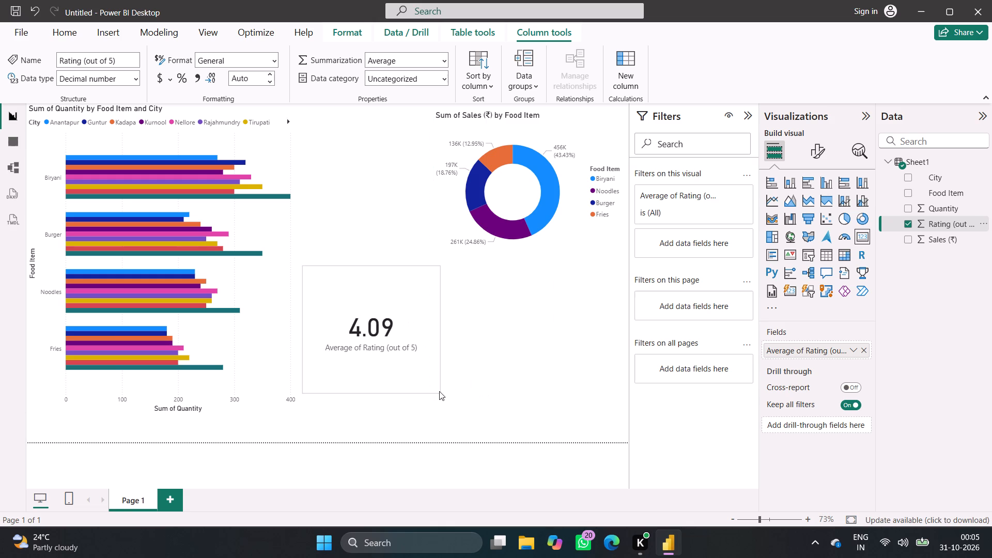
drag(439, 391, 444, 389)
drag(413, 291, 404, 153)
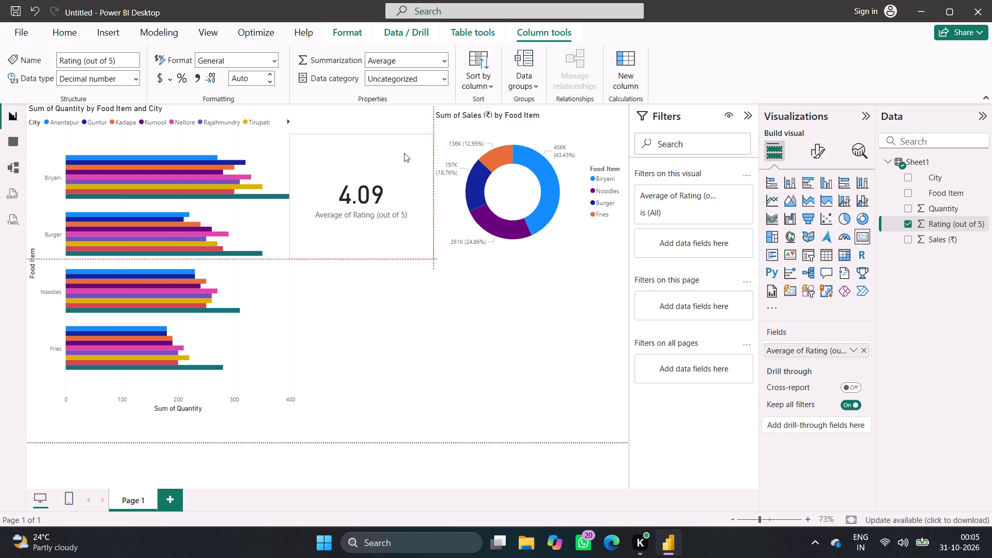
drag(404, 153, 409, 133)
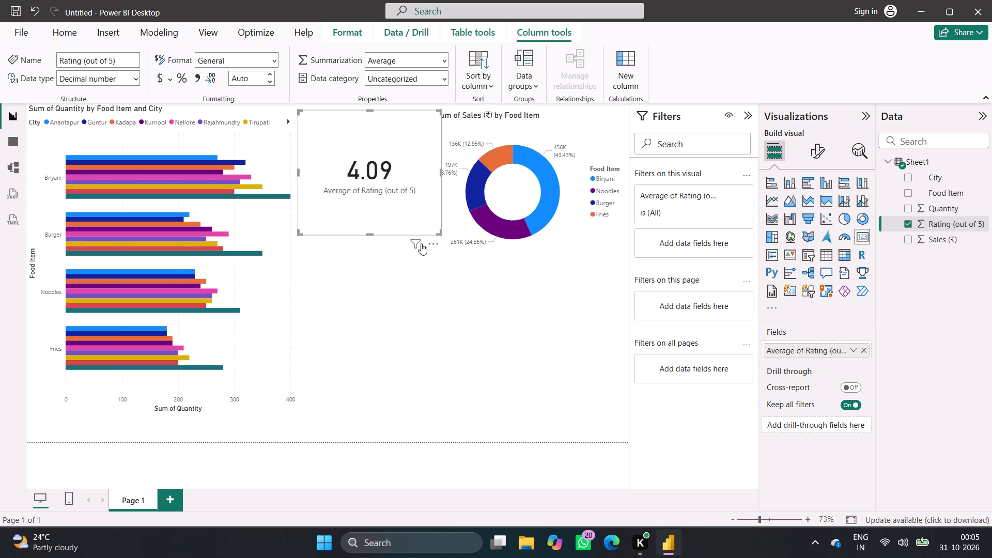
drag(369, 234, 370, 243)
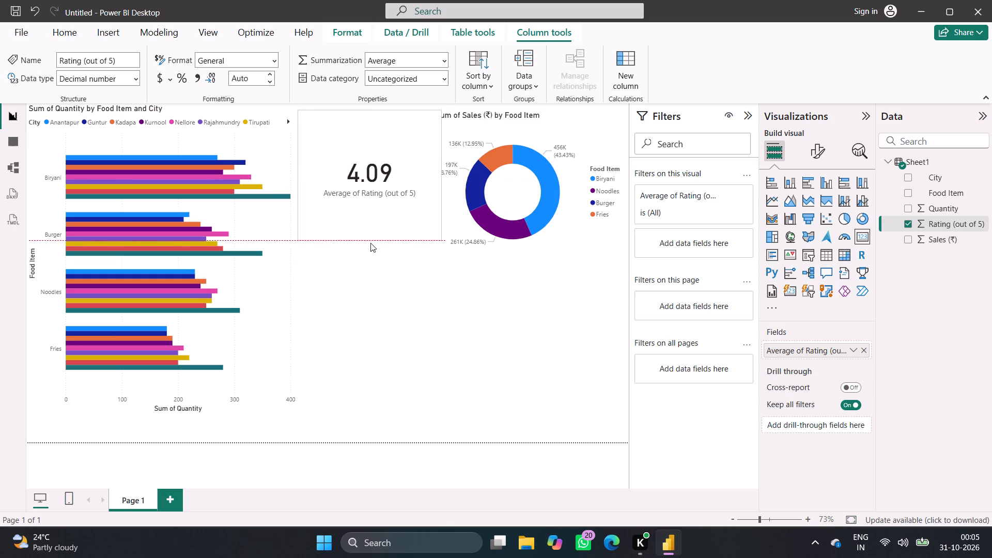
drag(370, 243, 377, 253)
click(511, 247)
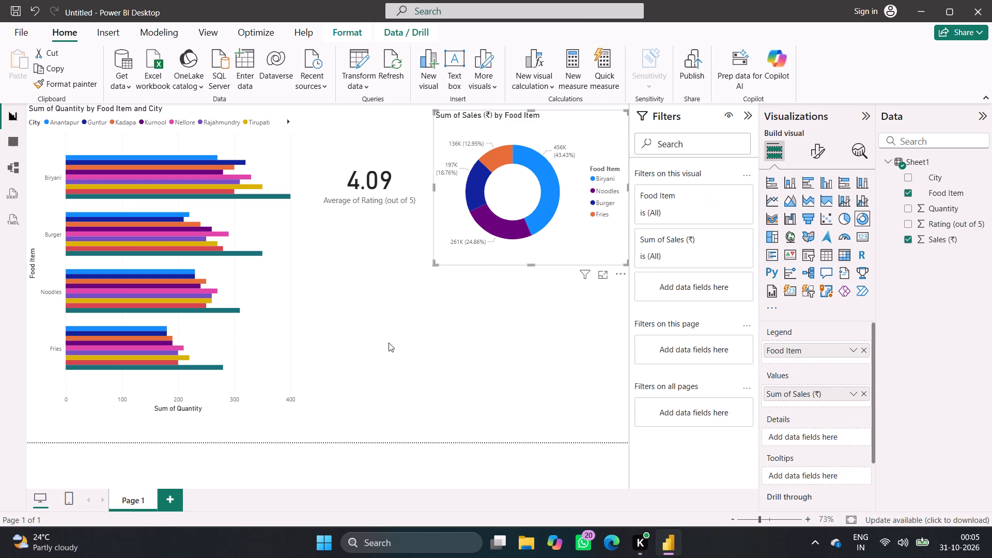
click(389, 343)
Shift the clustered bar chart aside and pull the city table out from behind it, over to the card and donut chart area.
drag(258, 304, 269, 303)
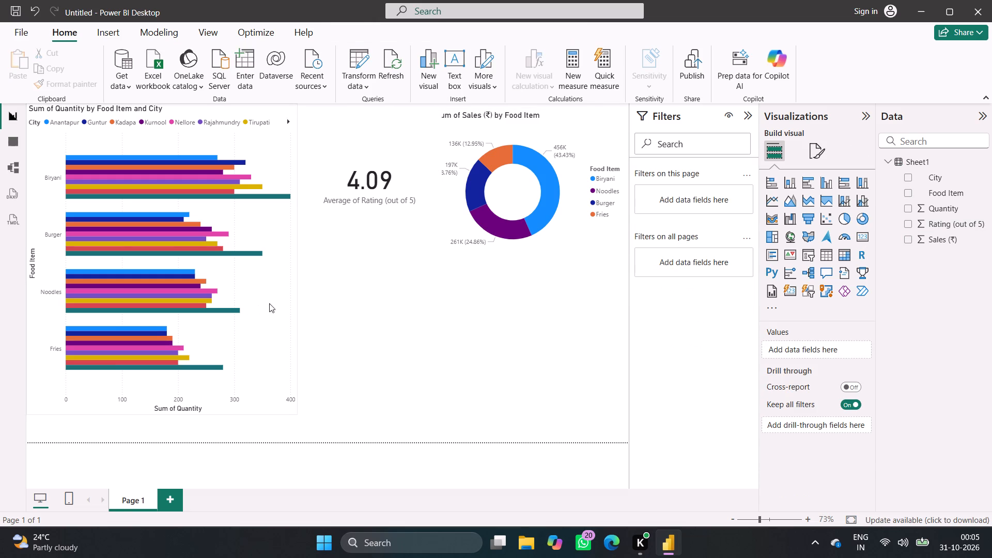
drag(269, 303, 344, 308)
drag(75, 226, 404, 280)
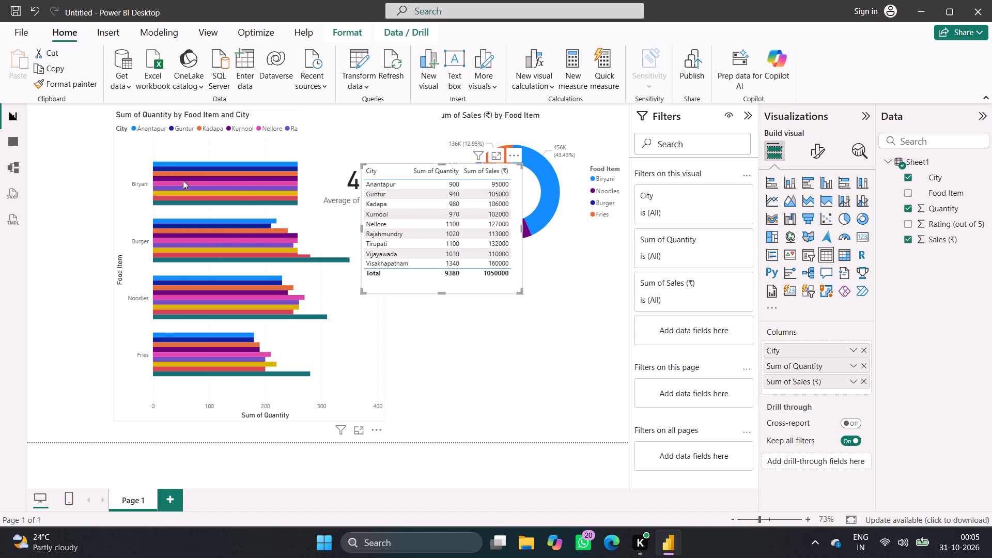
Move the clustered bar chart back against the page's left edge, with its base on the page's bottom edge.
drag(131, 159, 49, 152)
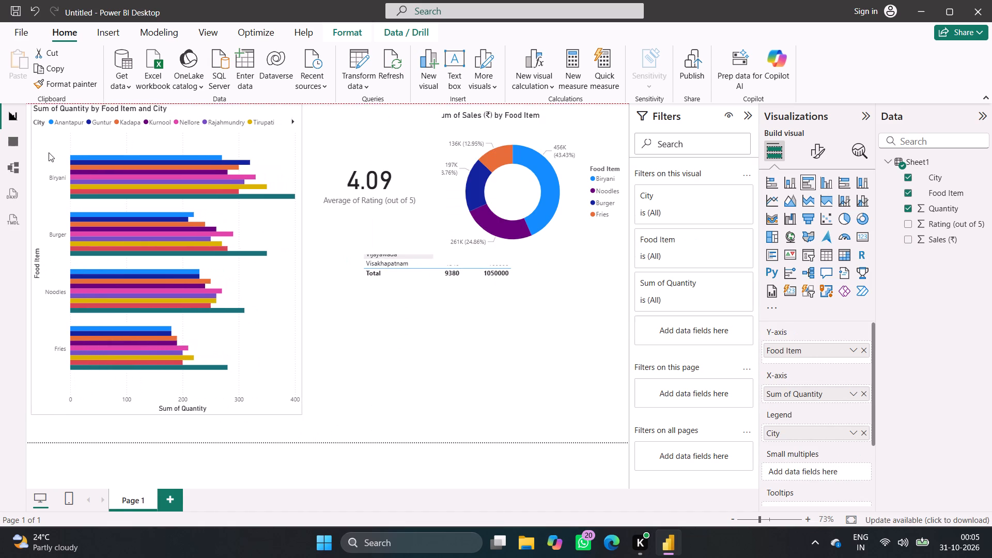
drag(49, 152, 50, 169)
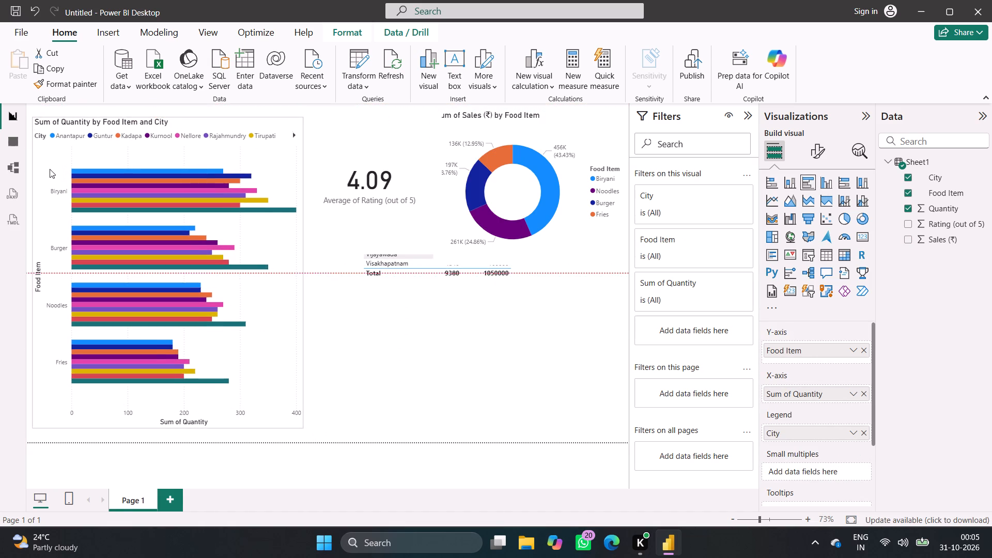
drag(50, 169, 42, 184)
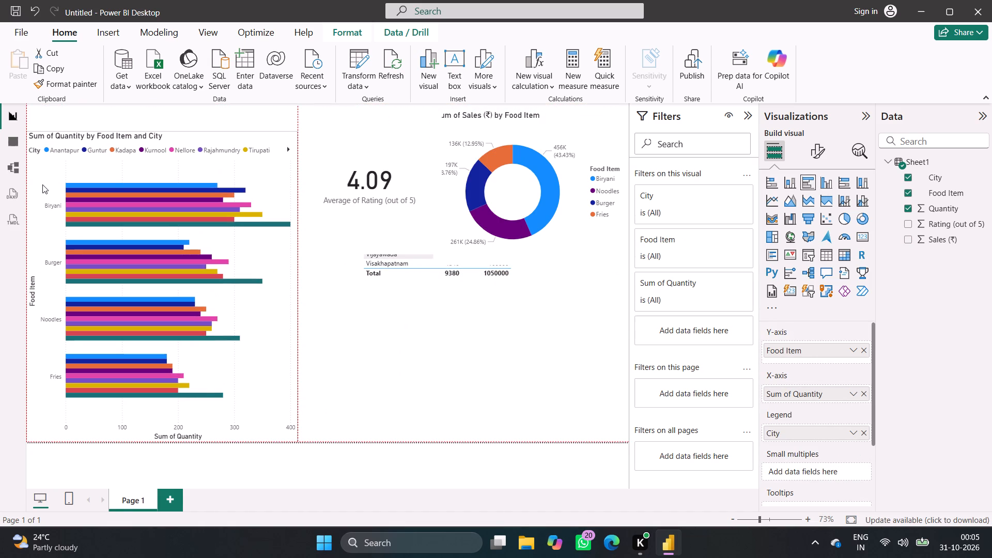
drag(42, 184, 42, 193)
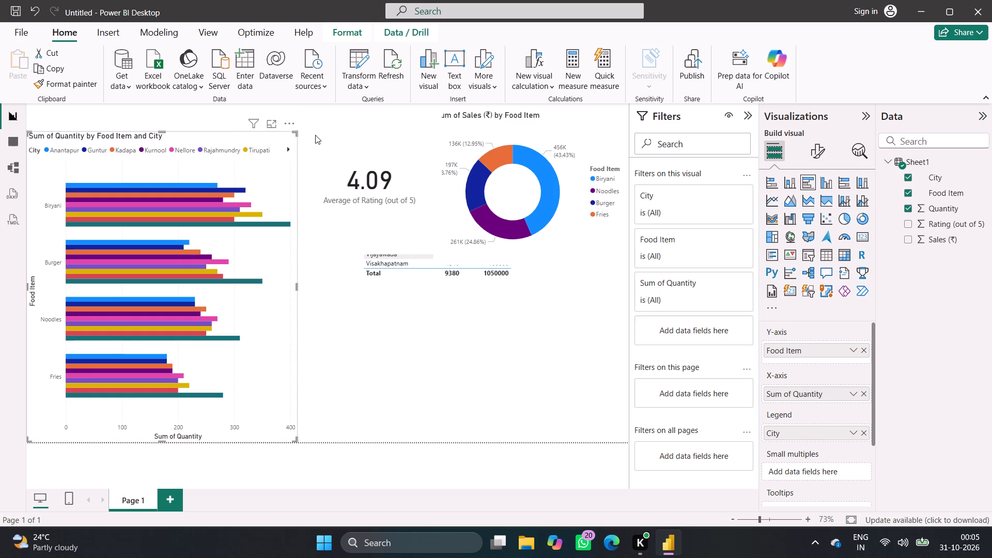
Shorten the clustered bar chart from its upper edge, keeping its base on the page's bottom edge, to free a row for cards above.
drag(293, 133, 298, 172)
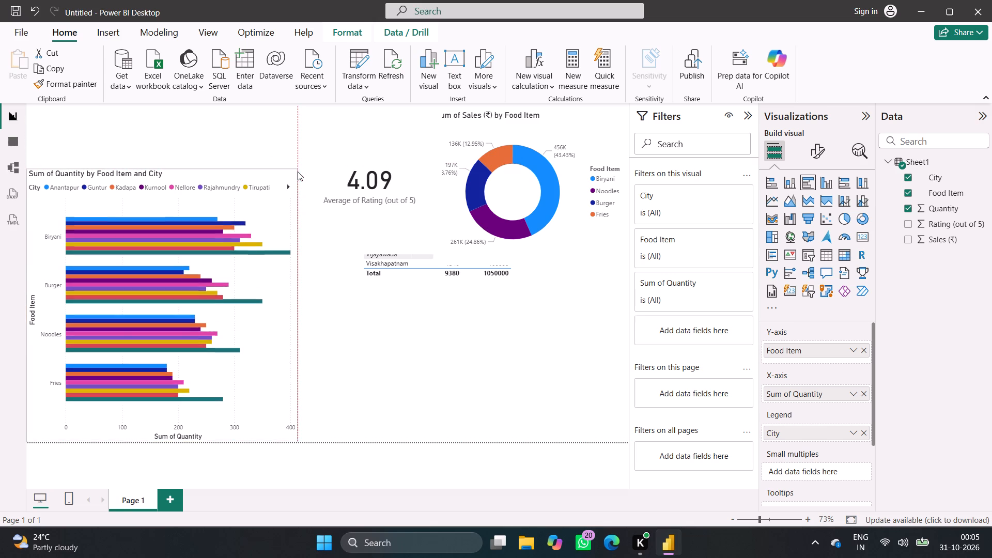
drag(298, 172, 295, 179)
click(361, 344)
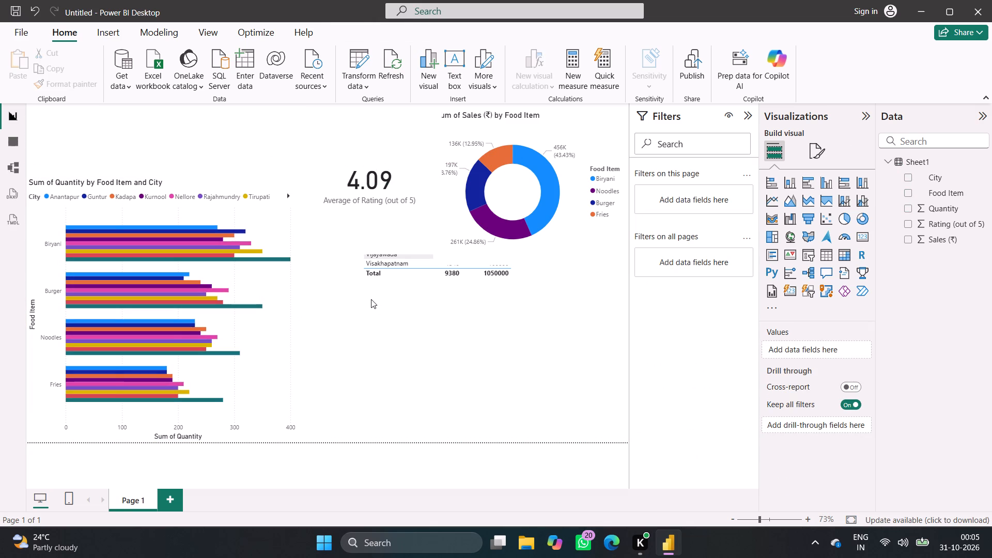
Reduce the average rating card's height and move it up to the page's top edge, partly above the clustered bar chart.
click(347, 242)
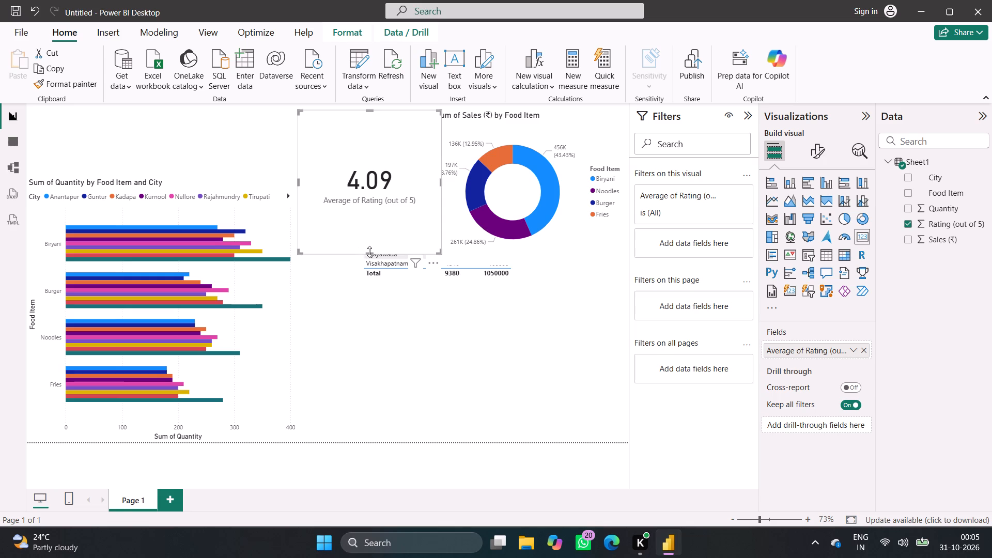
drag(371, 252, 379, 171)
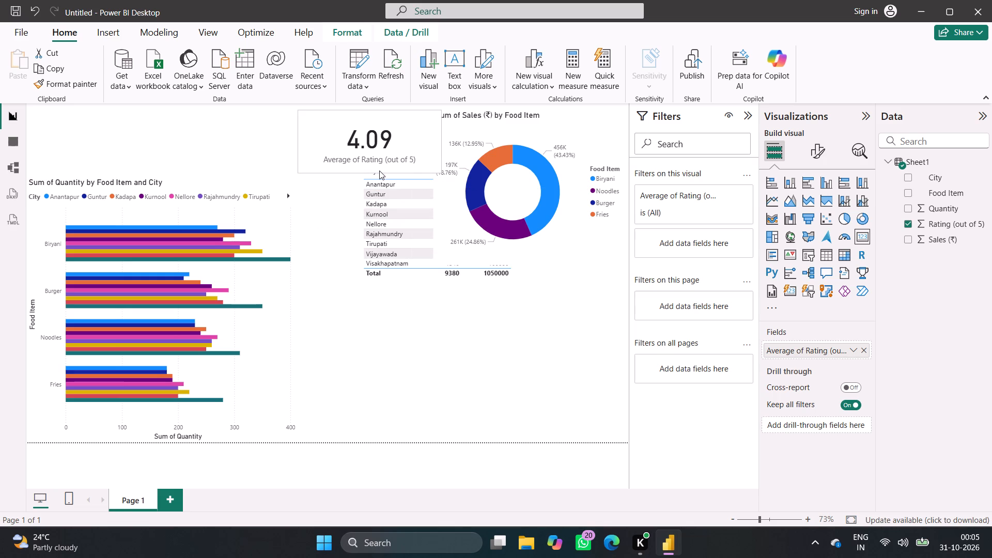
drag(379, 171, 385, 163)
drag(421, 125, 420, 125)
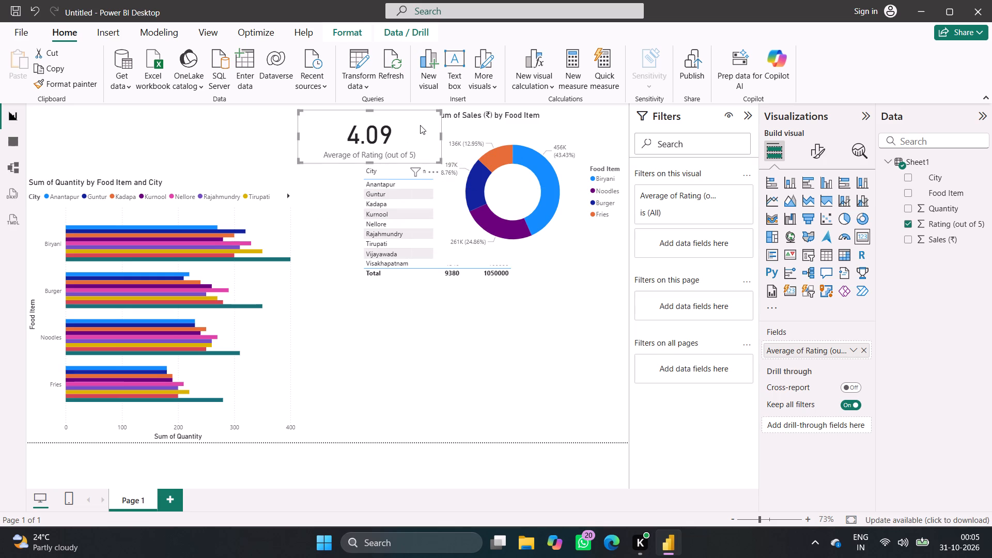
drag(420, 125, 351, 120)
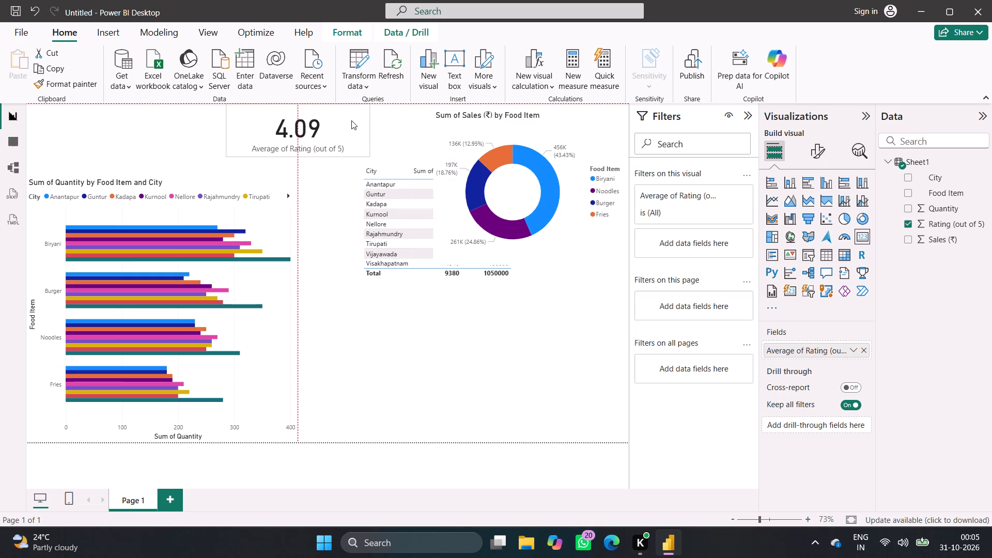
drag(351, 120, 348, 120)
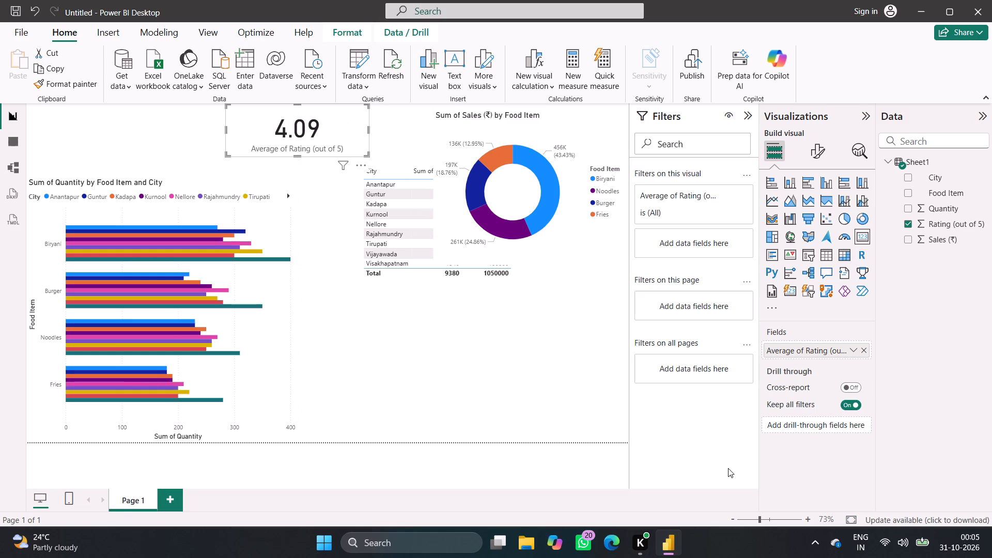
Add a card showing the sum of Sales (₹) above the clustered bar chart and shorten it to the average rating card's height.
click(607, 405)
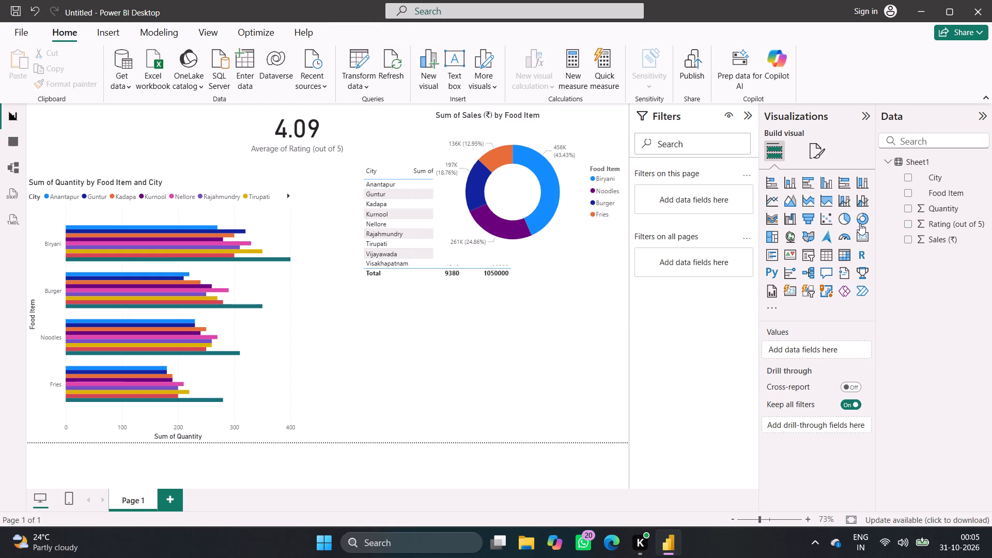
click(865, 236)
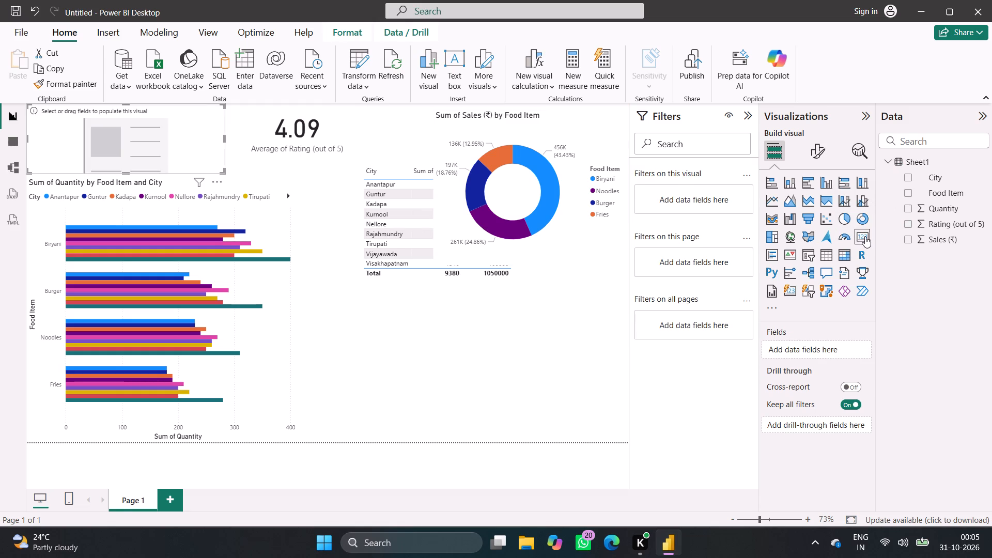
click(907, 236)
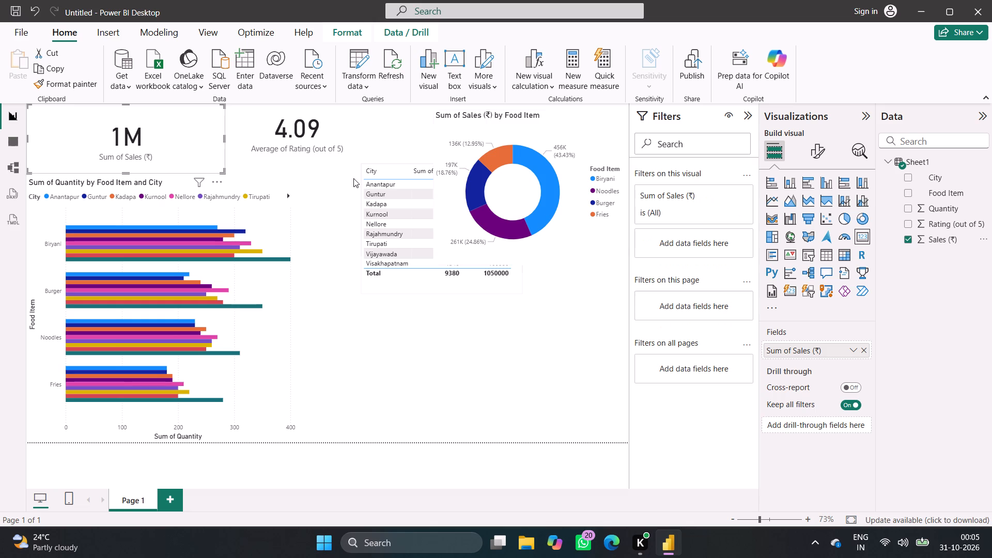
drag(222, 171, 222, 156)
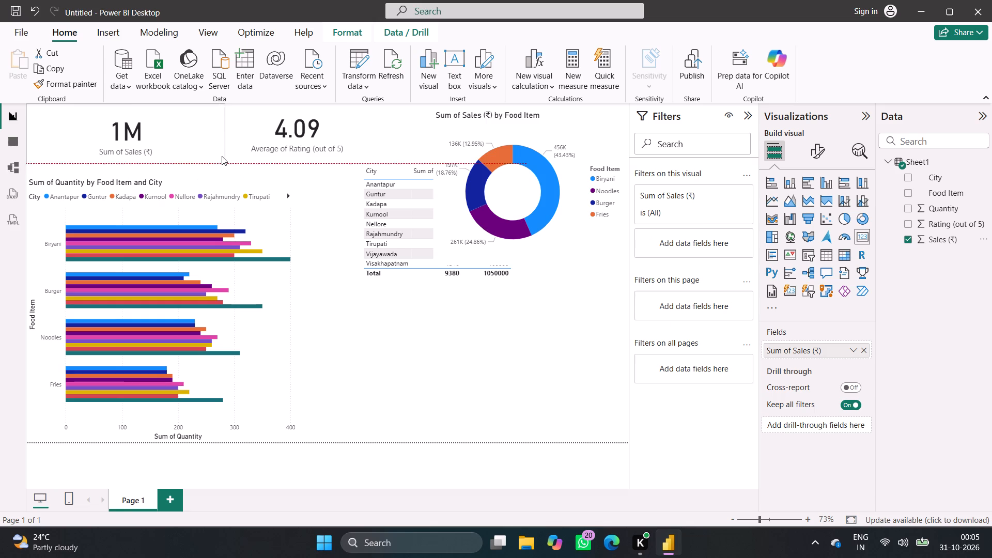
drag(222, 156, 221, 156)
click(269, 129)
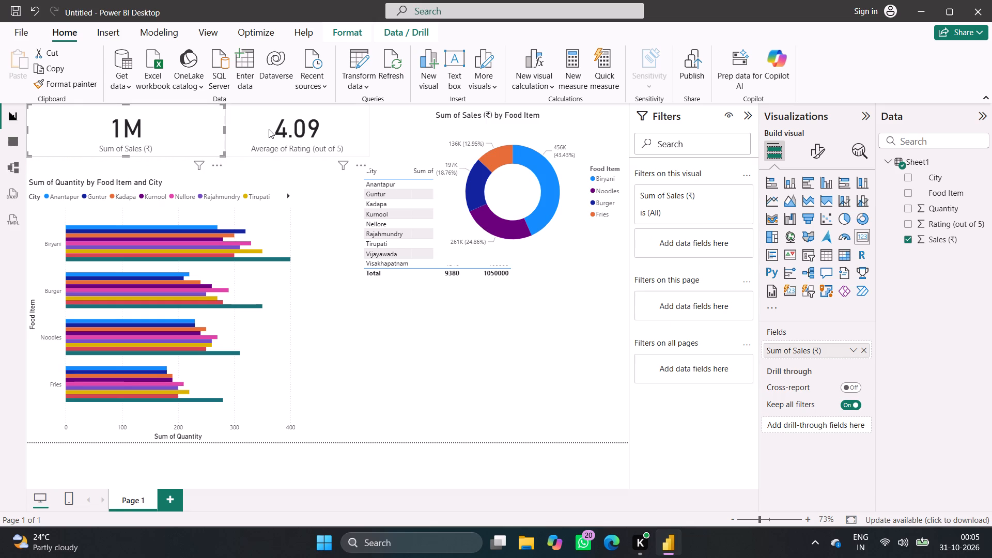
click(343, 288)
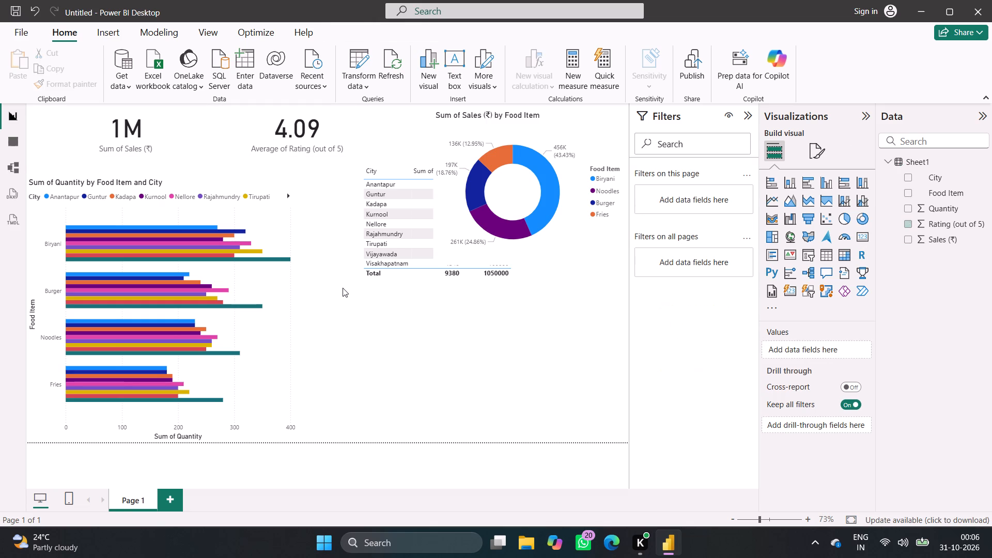
Move the donut chart down to the page's bottom edge and lower the city table, clearing the card row above them.
drag(451, 229, 375, 382)
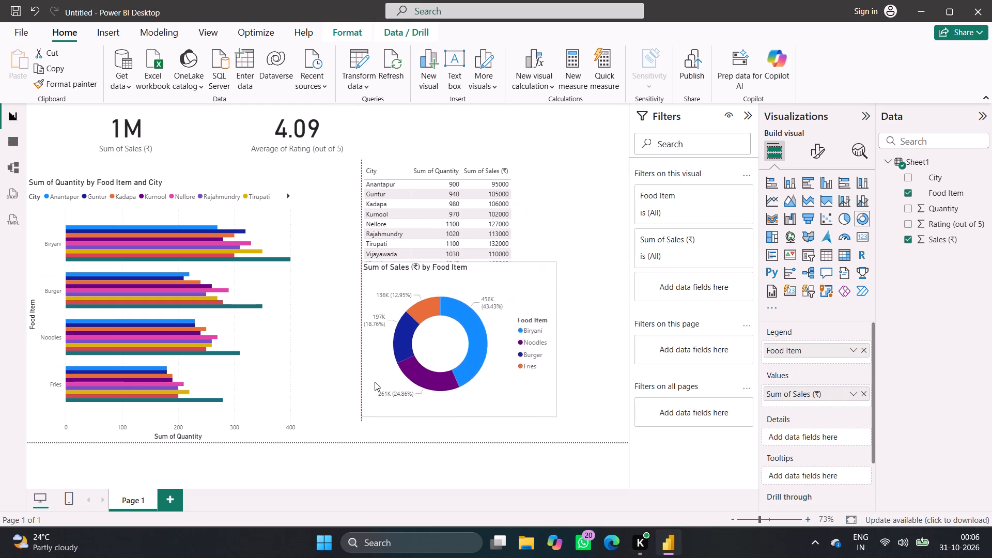
drag(375, 382, 381, 406)
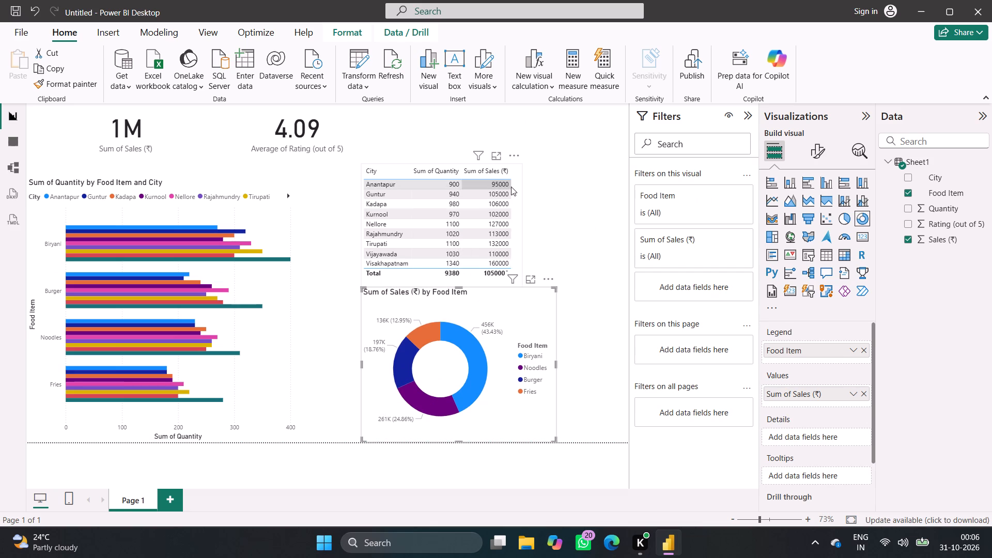
drag(515, 189, 537, 266)
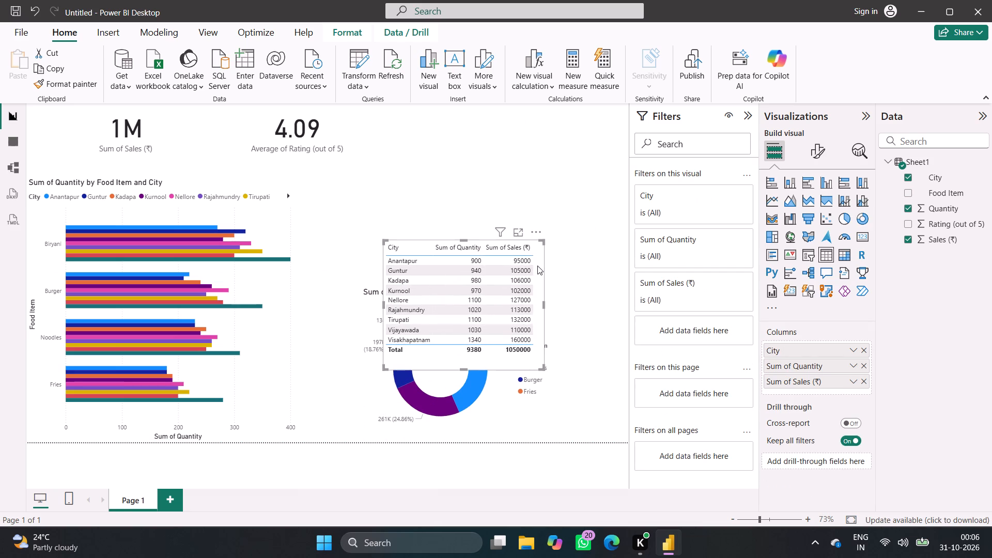
Add a card showing the sum of Quantity at the page top, match its height to the other cards and adjust its width slightly.
click(562, 252)
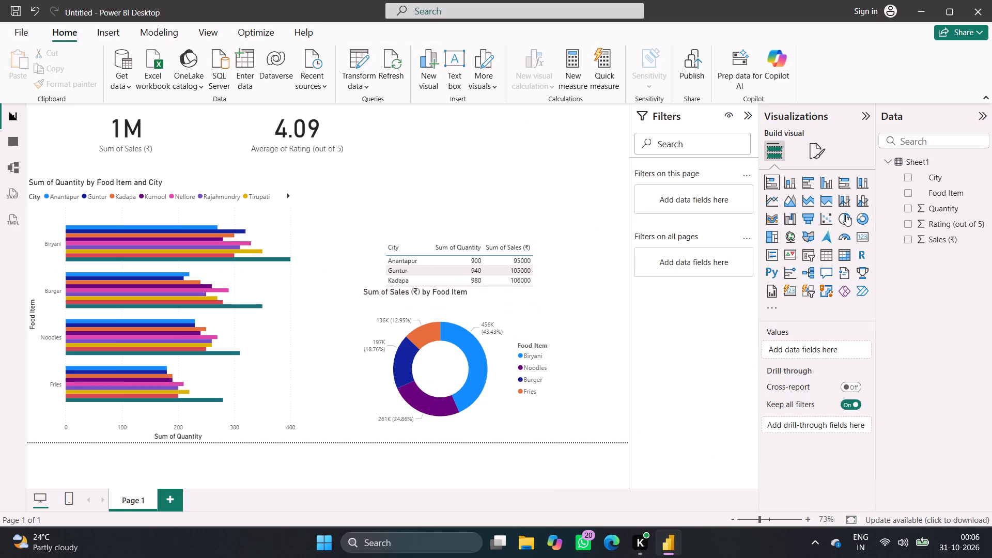
click(863, 236)
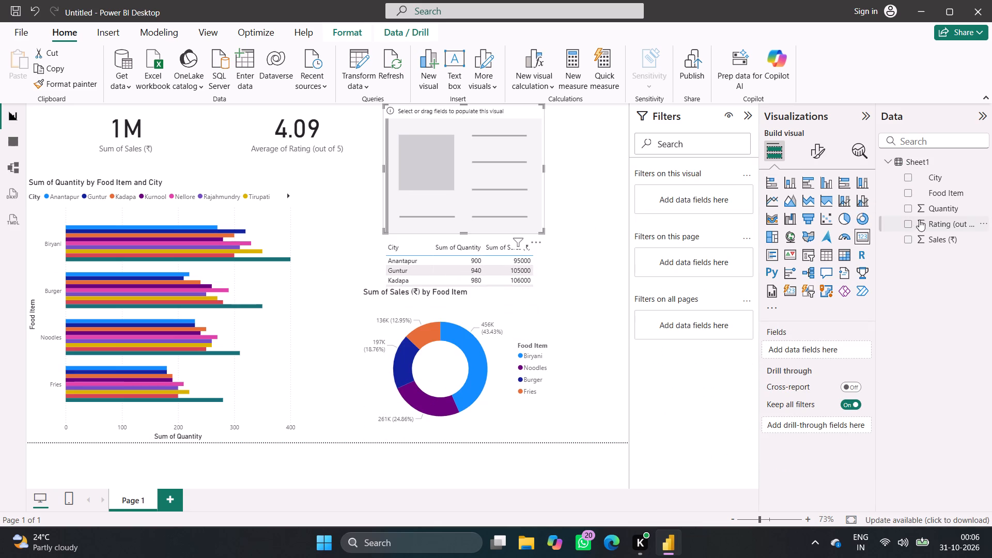
click(909, 204)
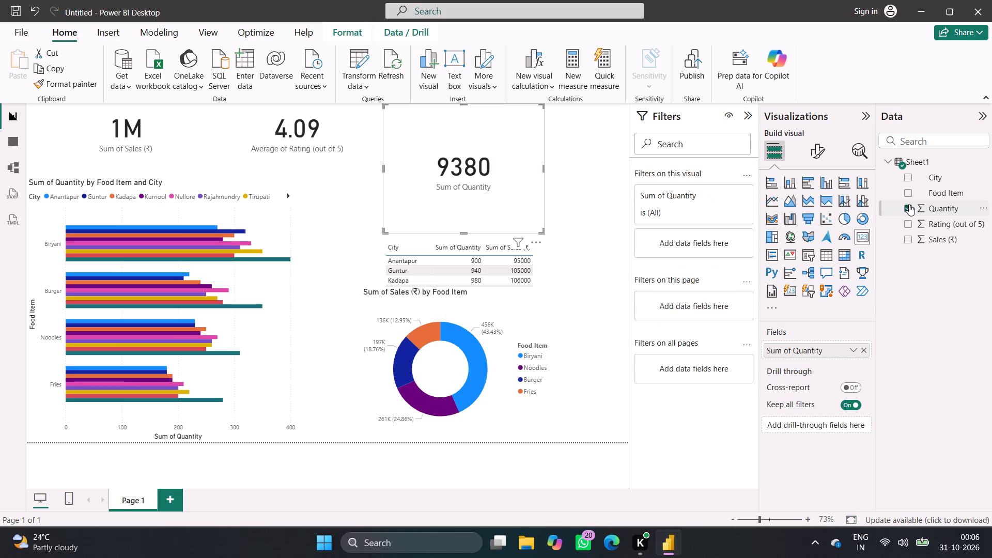
click(466, 227)
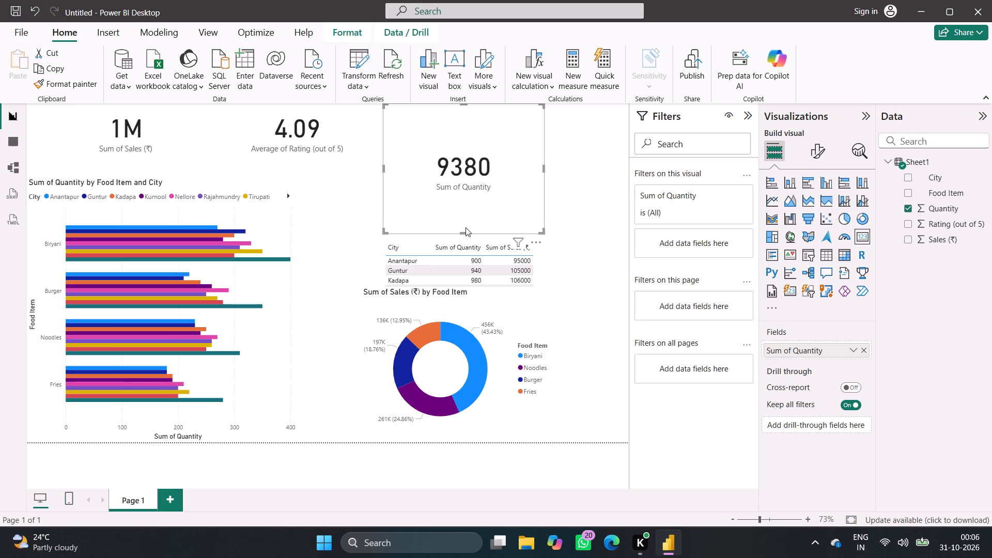
drag(466, 230, 466, 165)
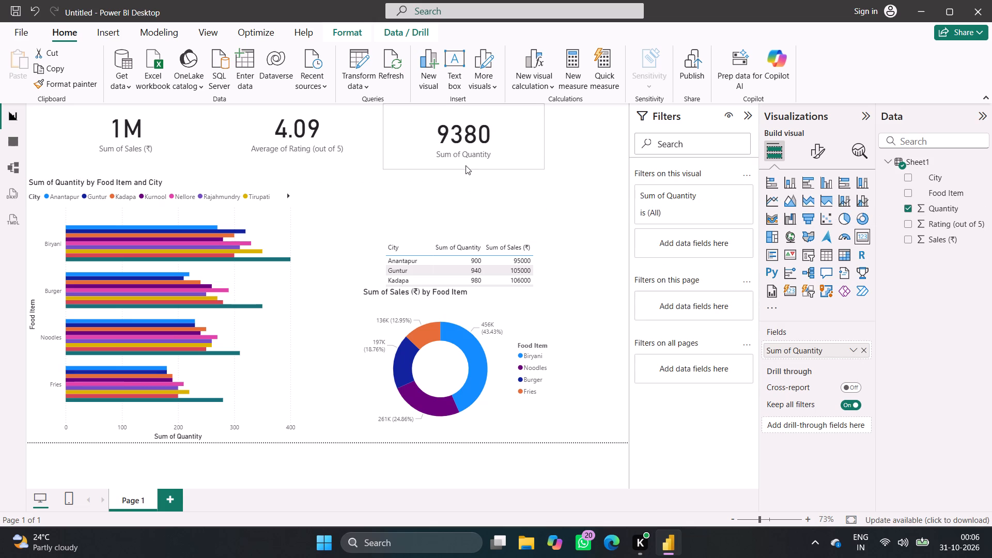
drag(466, 165, 462, 151)
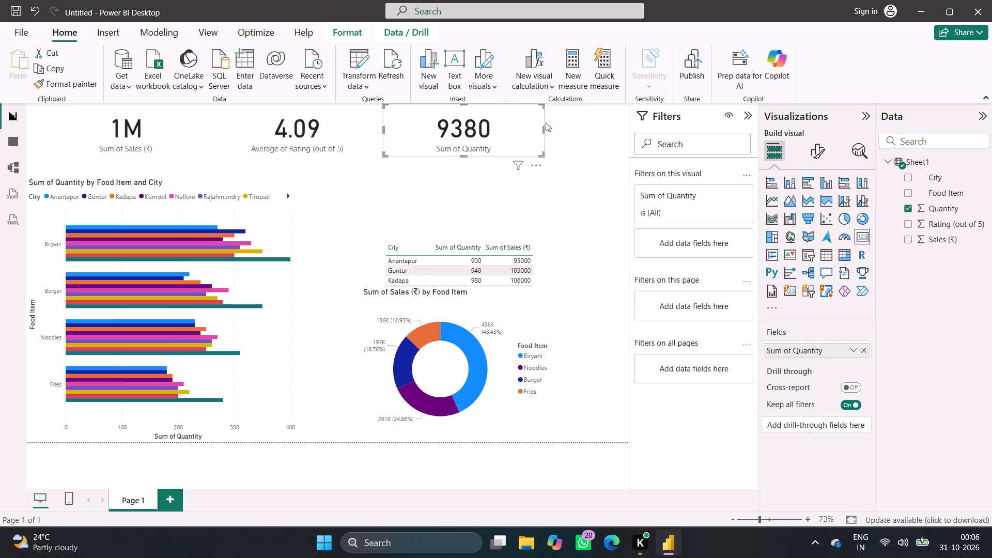
drag(542, 127, 508, 136)
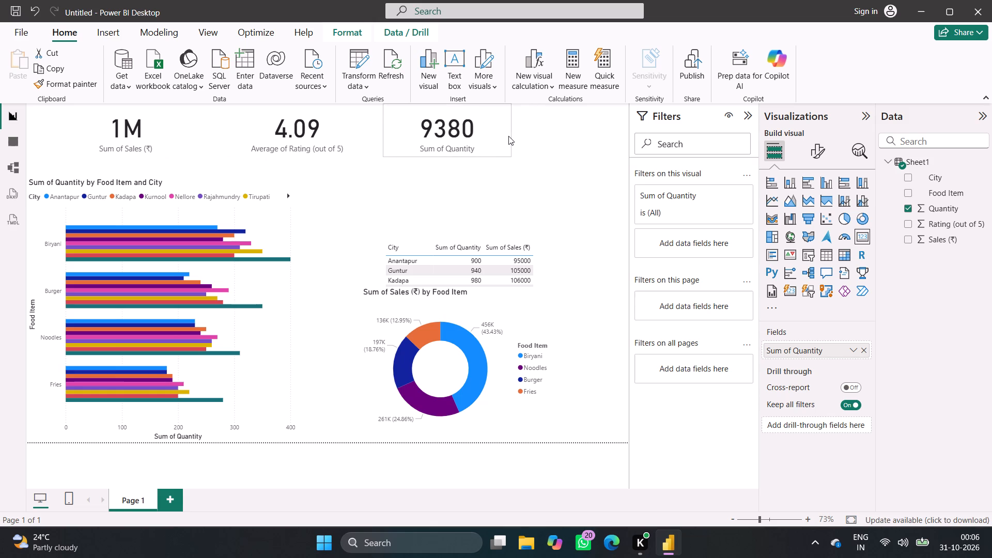
drag(508, 136, 515, 136)
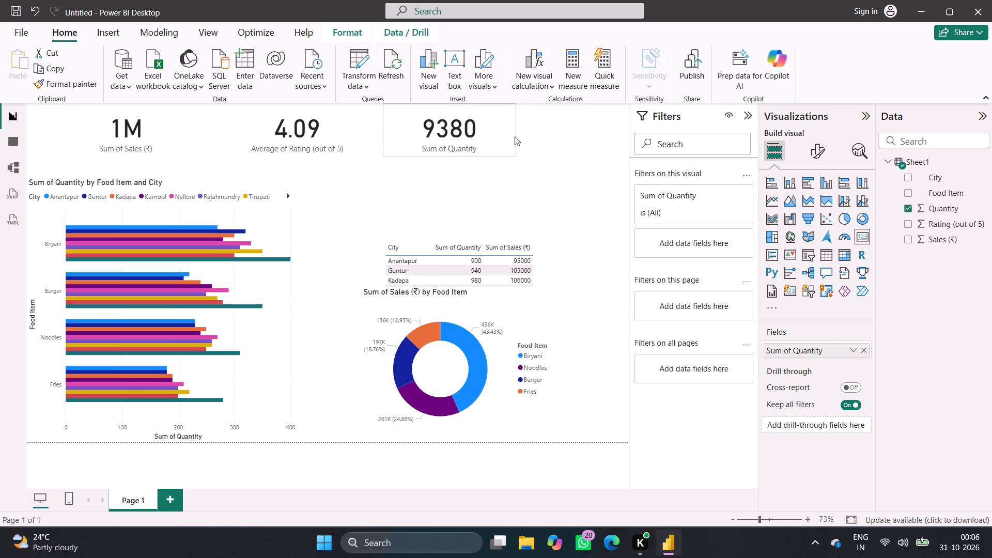
drag(515, 136, 547, 133)
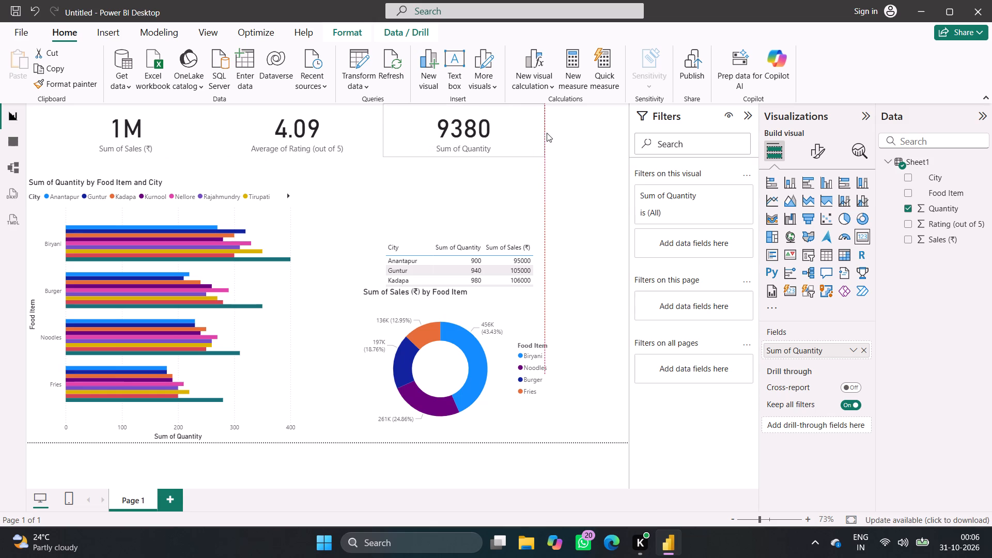
drag(547, 133, 547, 133)
click(572, 178)
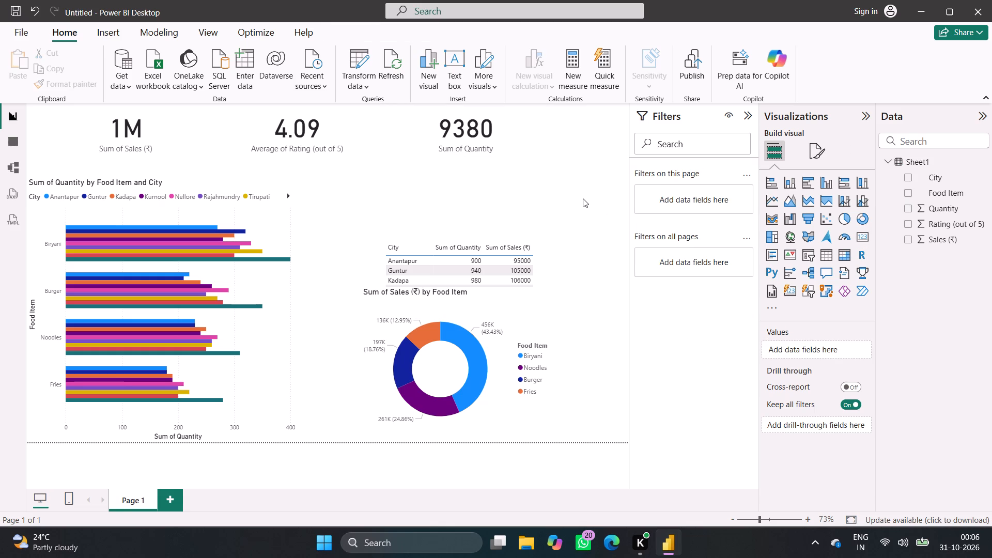
Move the sum of Quantity card along the card row to the page's right edge.
click(467, 185)
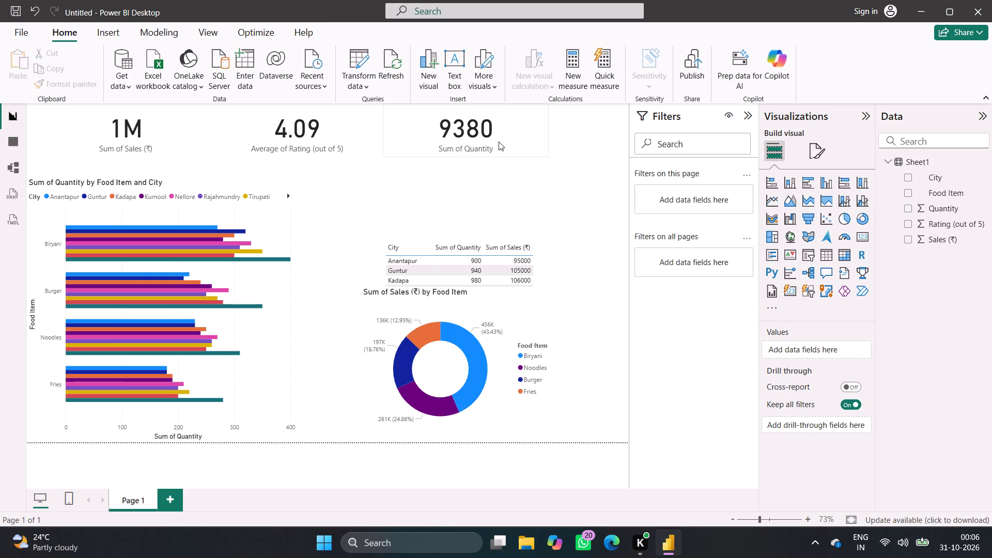
click(504, 139)
drag(504, 139, 564, 132)
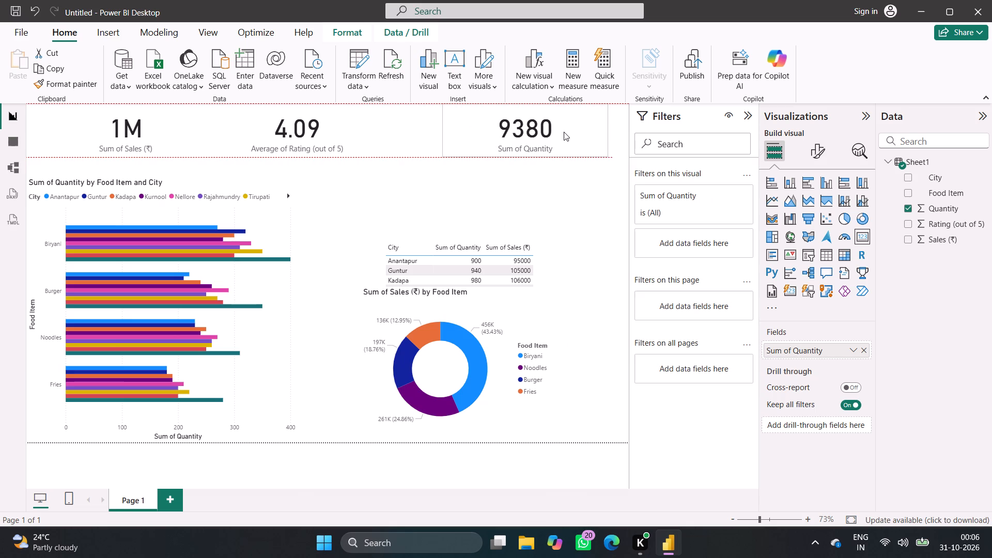
drag(564, 132, 578, 130)
Reposition the average rating card closer to the middle between the Sales and Quantity cards.
click(350, 131)
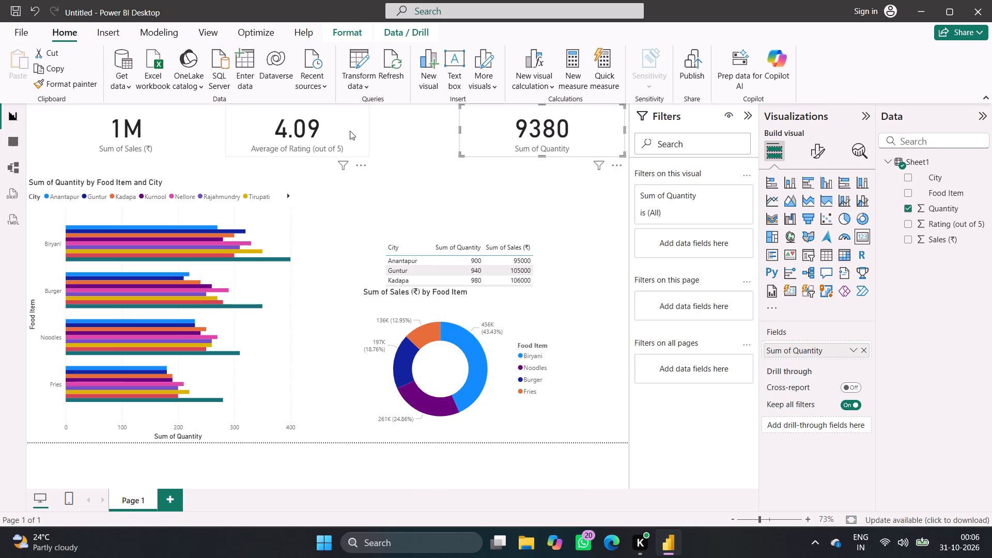
drag(368, 130, 393, 129)
drag(372, 125, 392, 123)
click(349, 245)
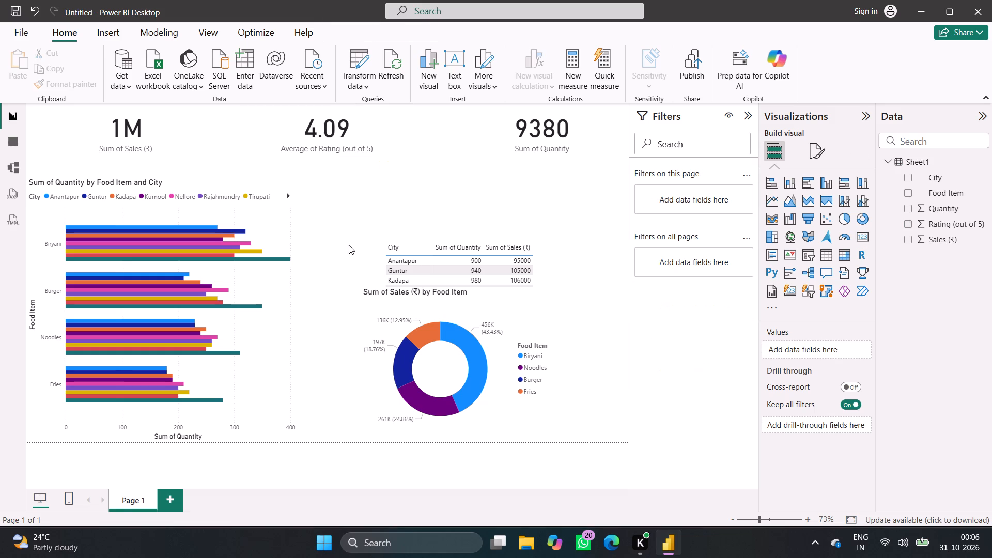
Move the city table up to the page's right edge, directly beneath the sum of Quantity card.
drag(459, 227, 428, 221)
drag(428, 221, 437, 223)
click(445, 234)
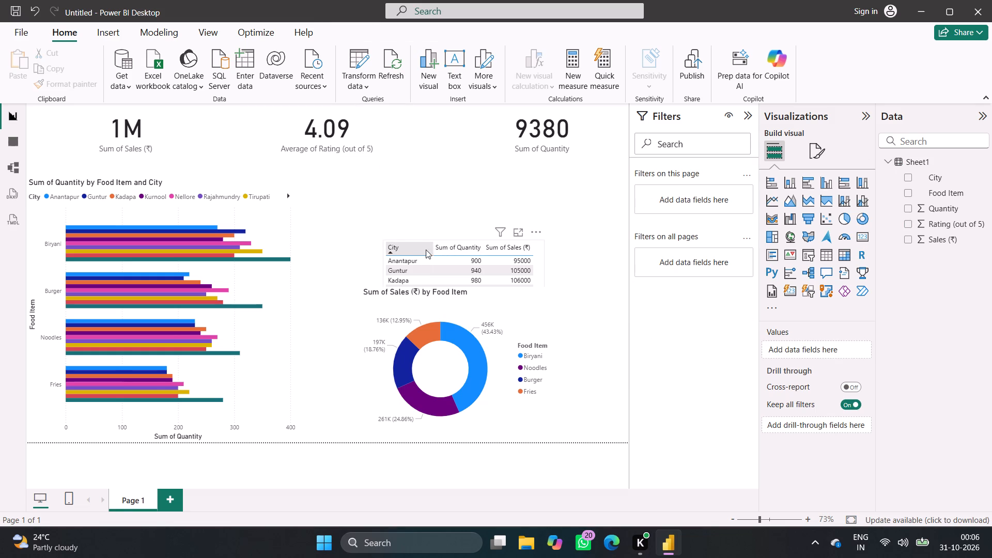
click(446, 240)
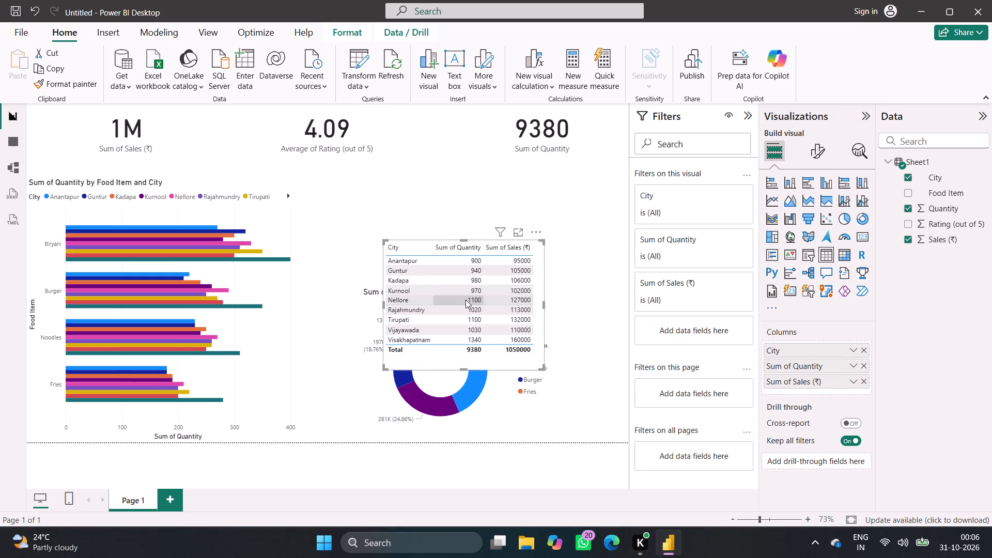
click(428, 241)
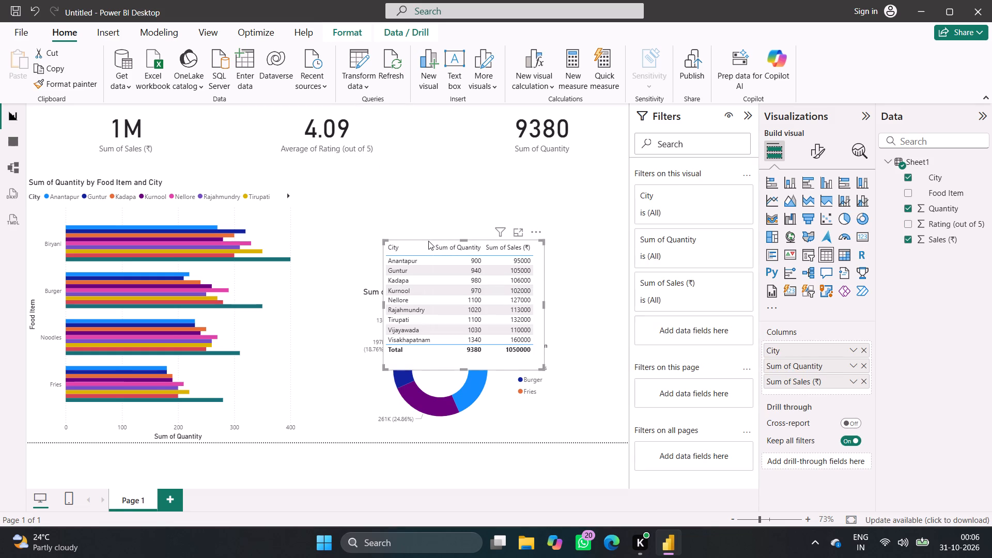
drag(428, 241, 342, 166)
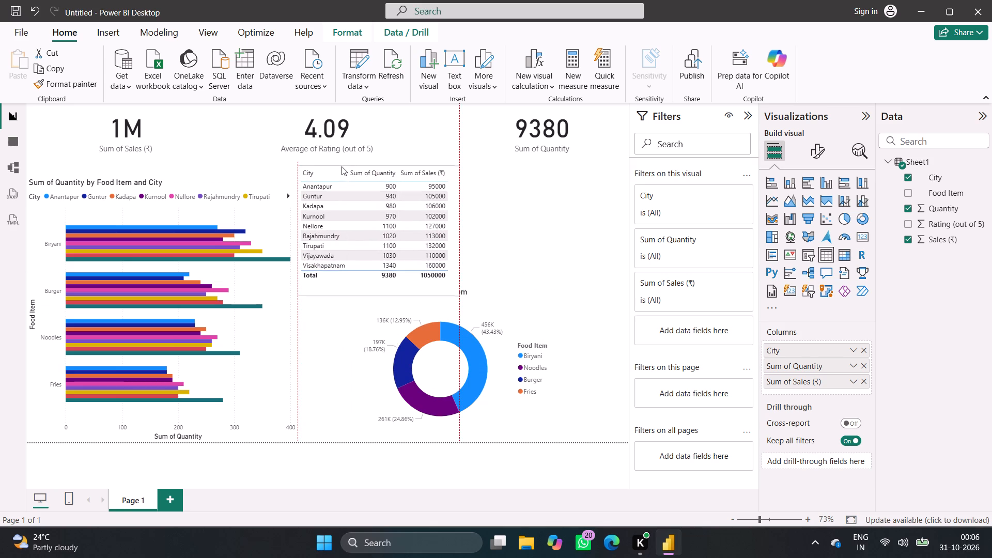
drag(342, 166, 503, 161)
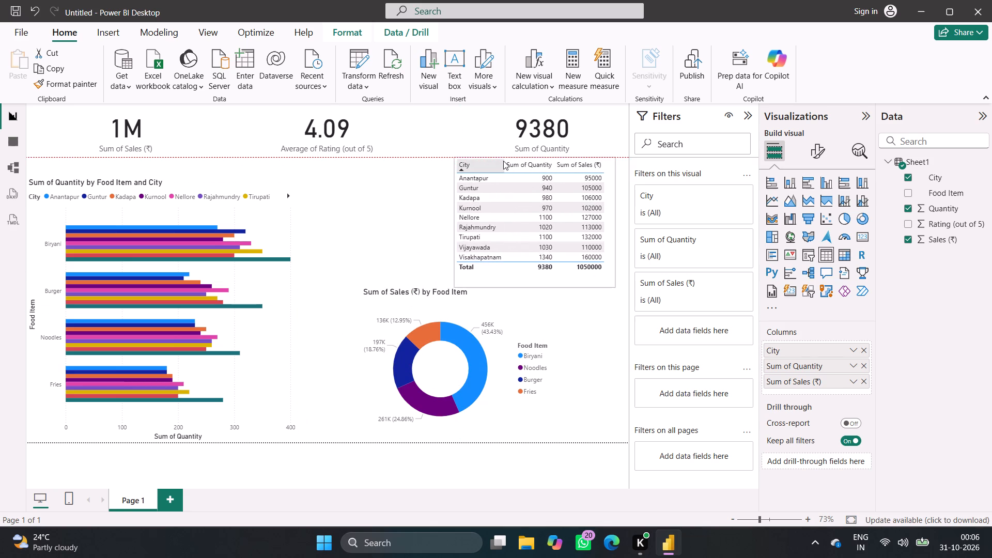
drag(503, 161, 514, 164)
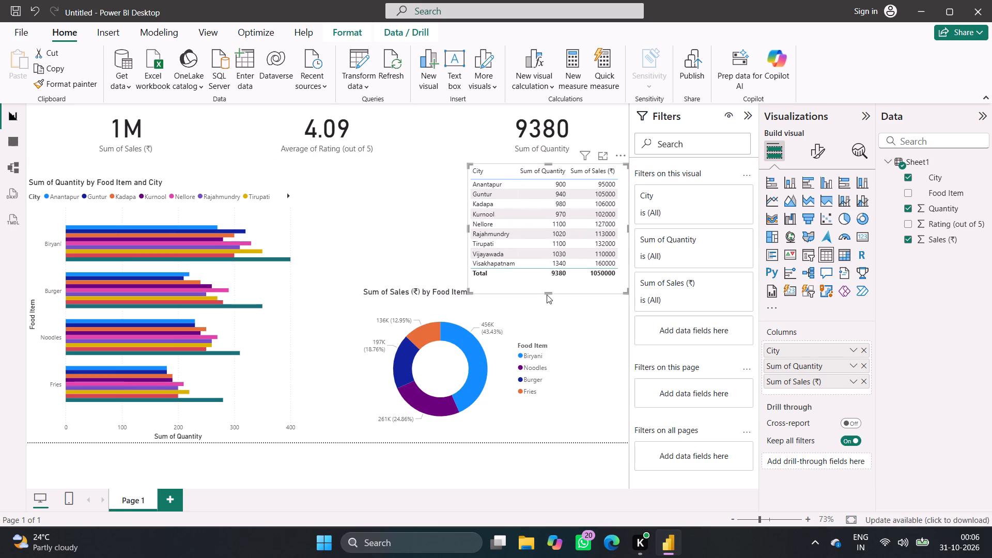
Shorten the city table from its lower edge so it ends just below the Total row, above the donut chart.
drag(550, 290, 548, 277)
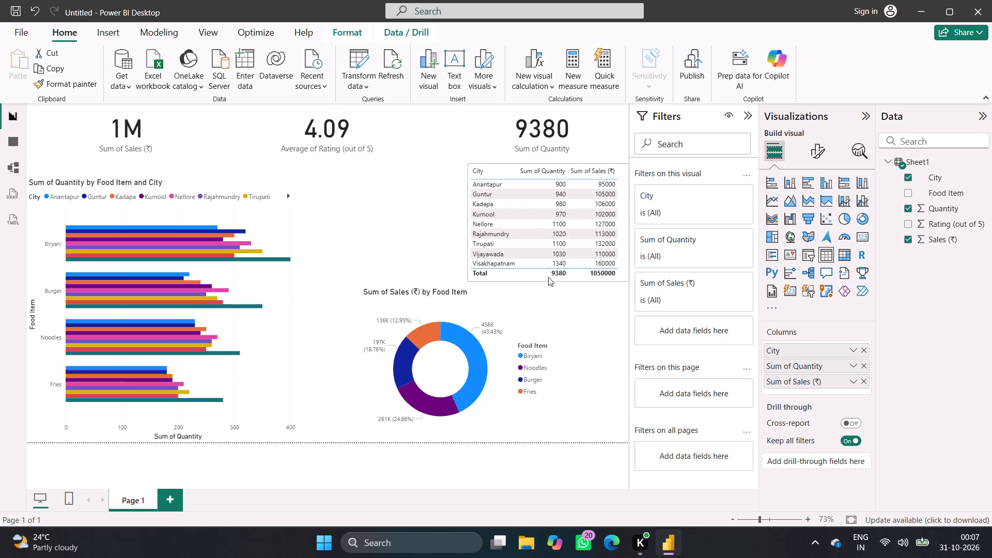
drag(548, 277, 548, 280)
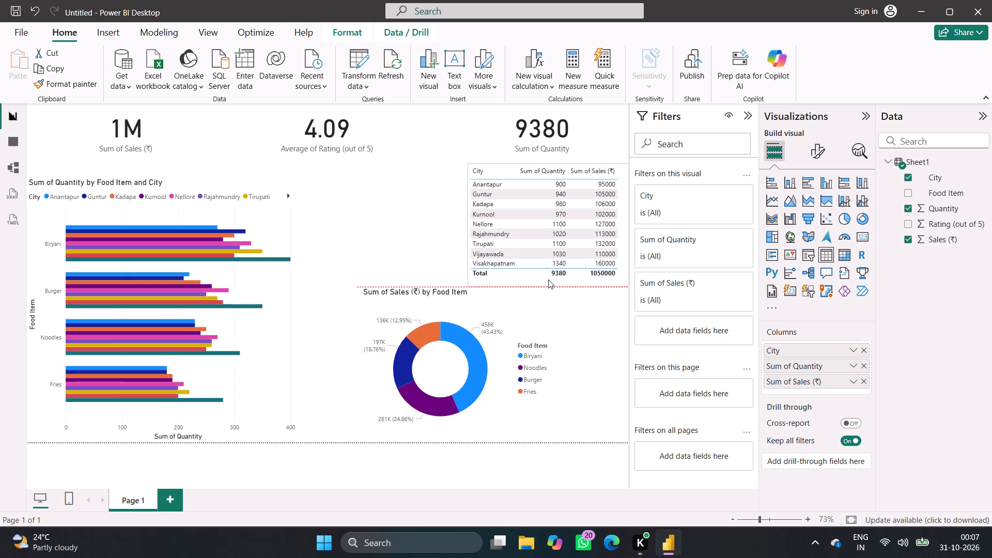
drag(548, 280, 549, 276)
click(316, 188)
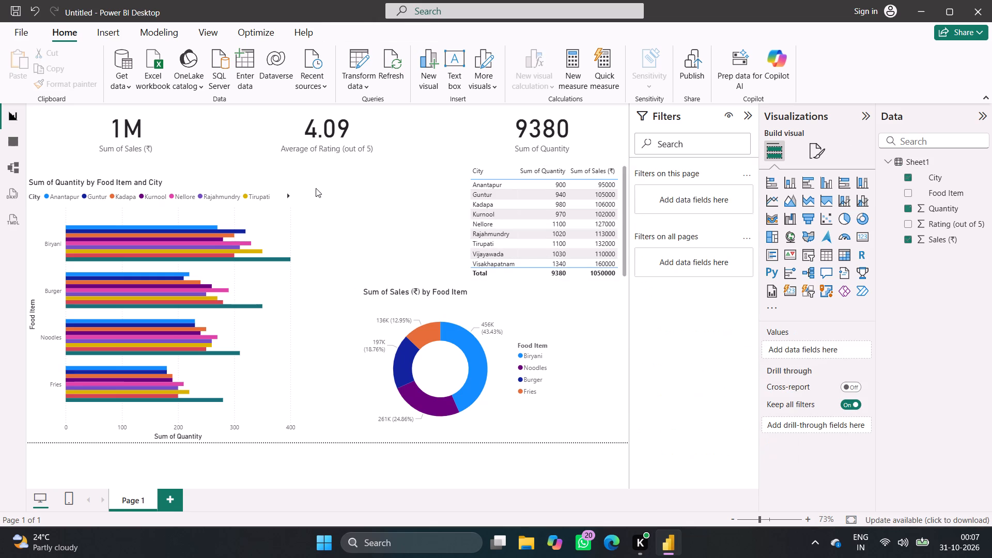
Move the donut chart along the page's bottom edge to the right edge, beneath the city table.
click(515, 305)
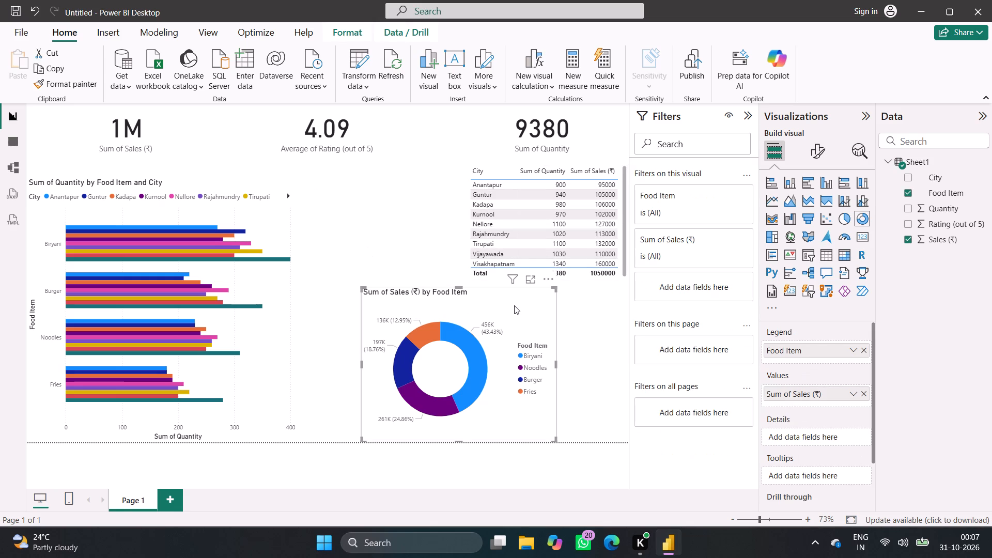
drag(512, 305, 573, 317)
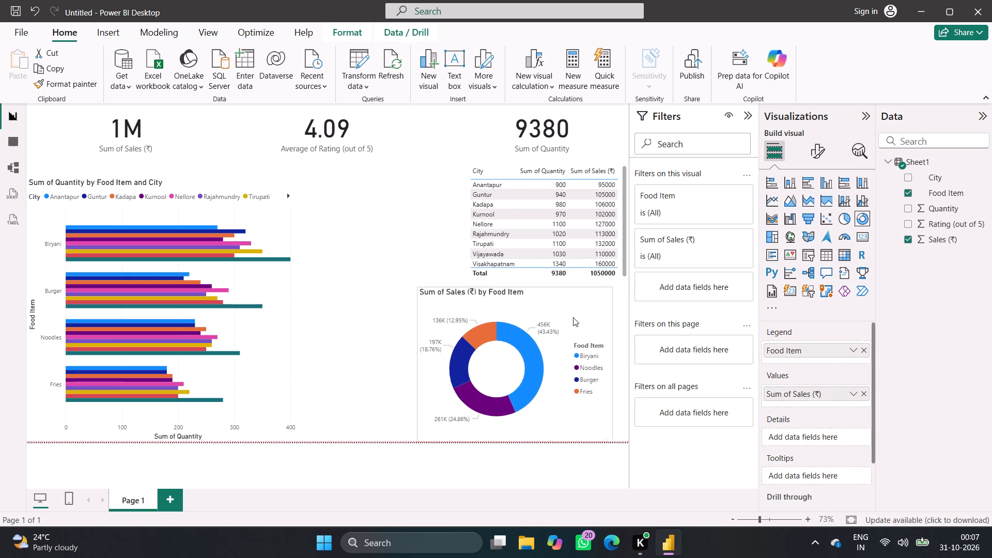
drag(573, 317, 581, 319)
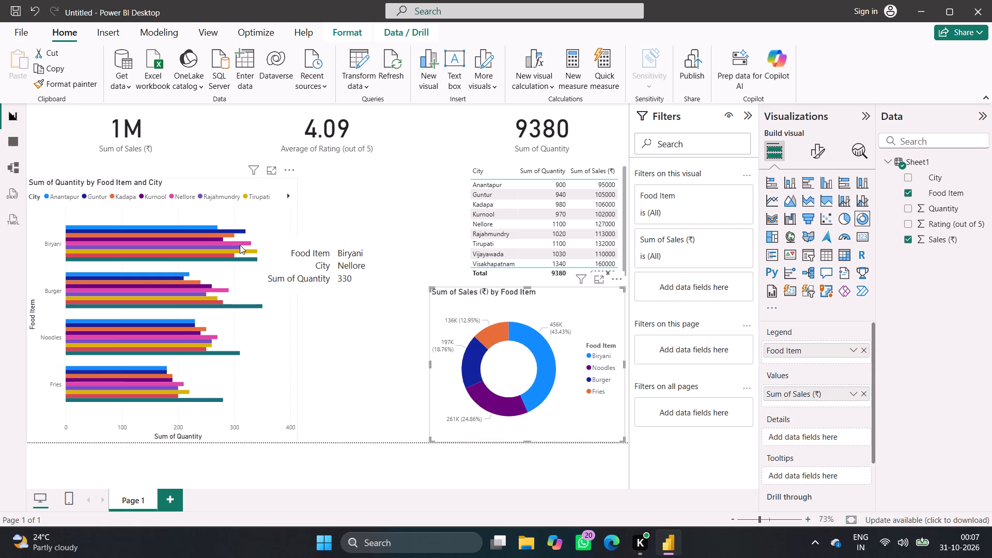
click(353, 239)
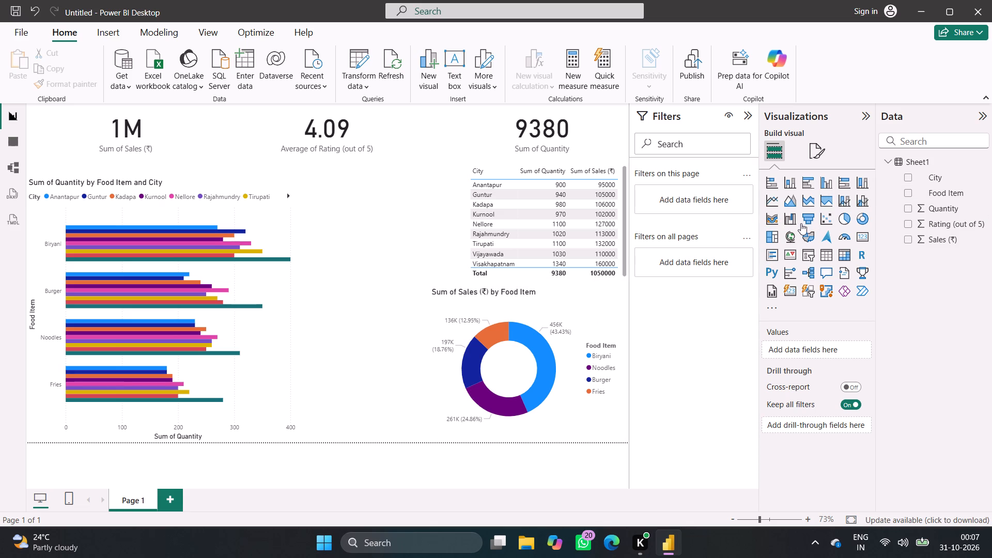
Add a line and stacked column chart of Quantity by City in the gap beside the bar chart and widen it.
click(845, 200)
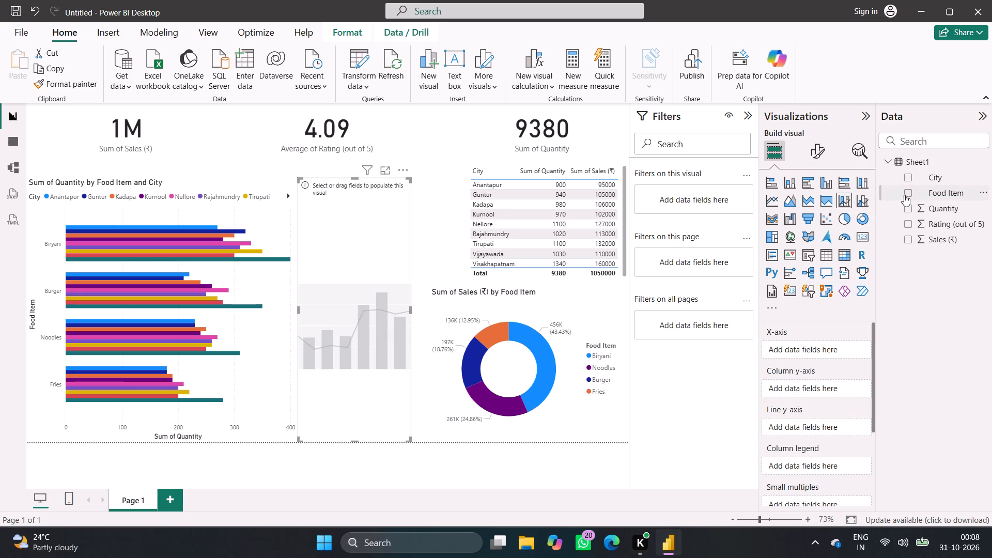
click(906, 195)
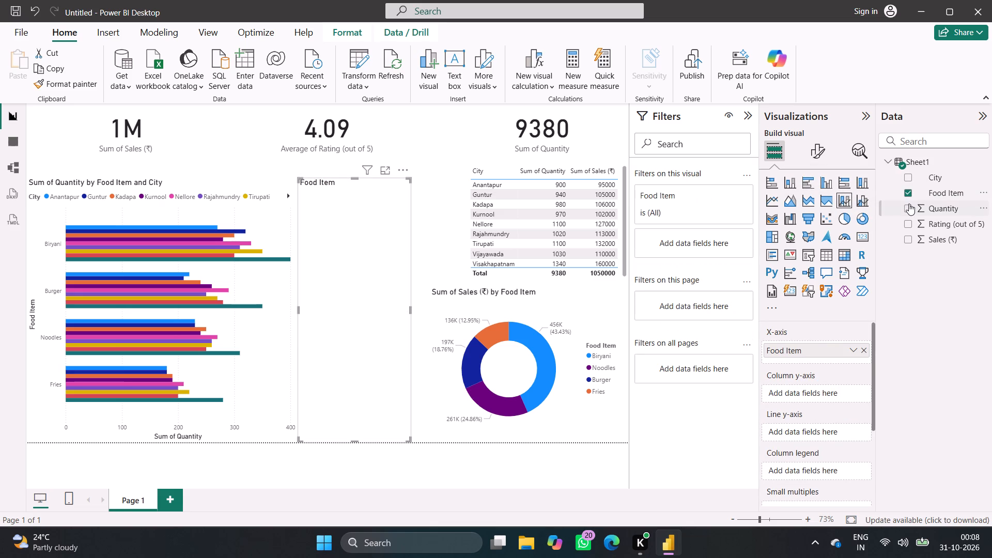
click(909, 204)
click(906, 192)
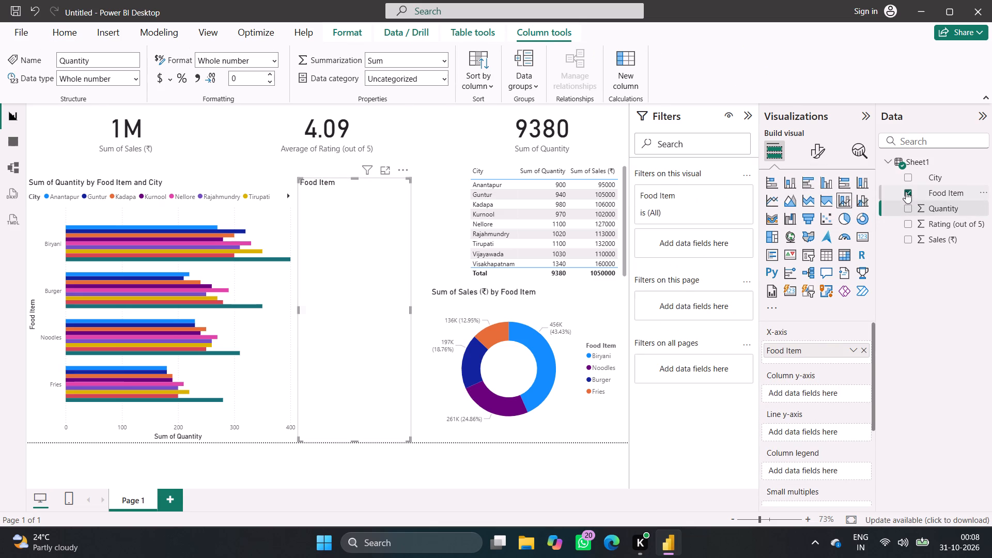
click(906, 177)
click(907, 210)
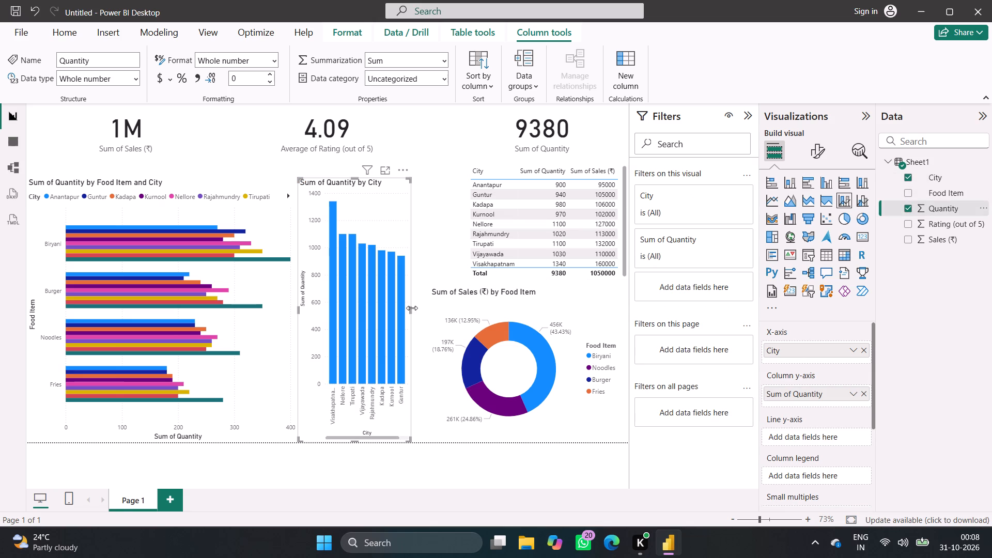
drag(412, 308, 550, 330)
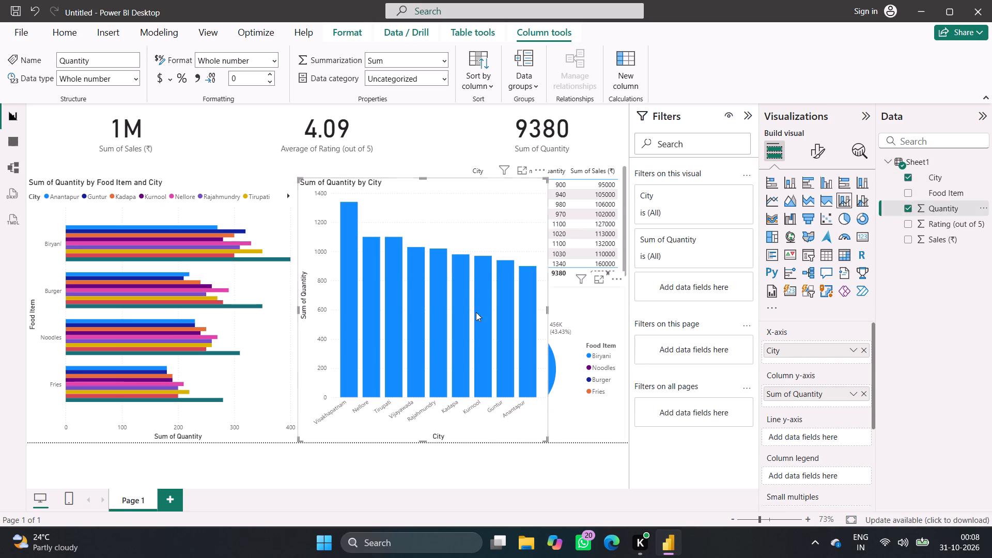
Remove the clustered bar chart of Quantity by Food Item and City from the page.
right_click(261, 341)
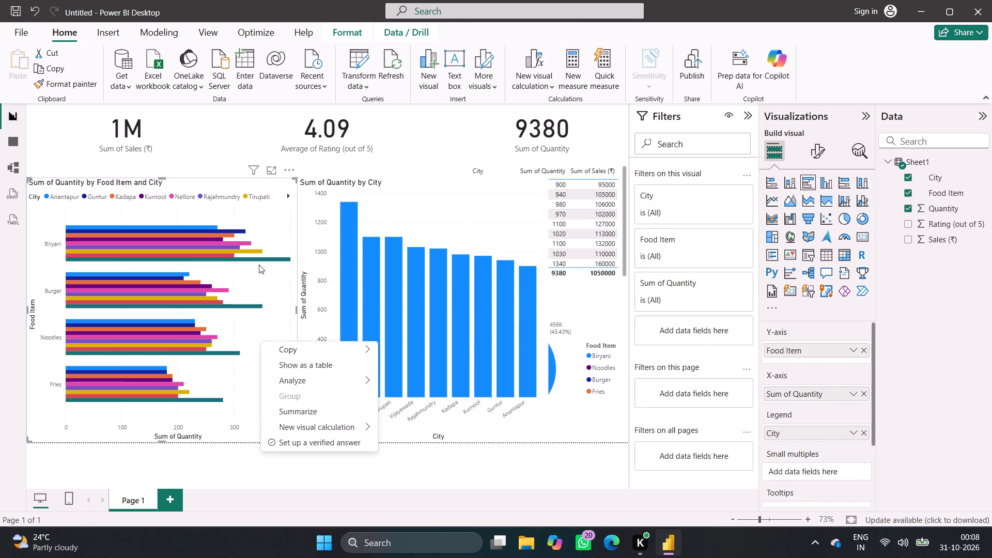
click(288, 166)
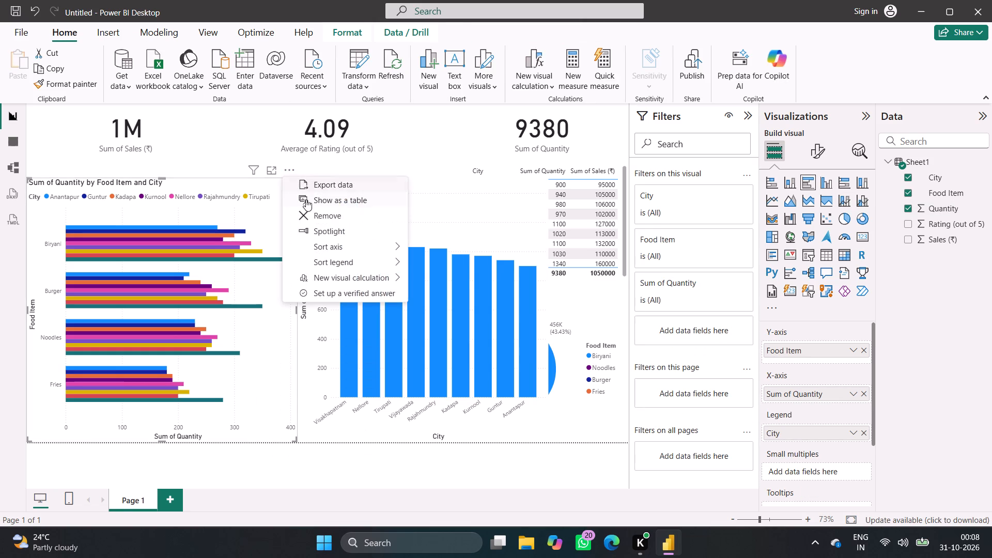
click(323, 213)
Move the Quantity by City column chart to the page's lower-left corner, where the bar chart was.
drag(408, 197, 400, 199)
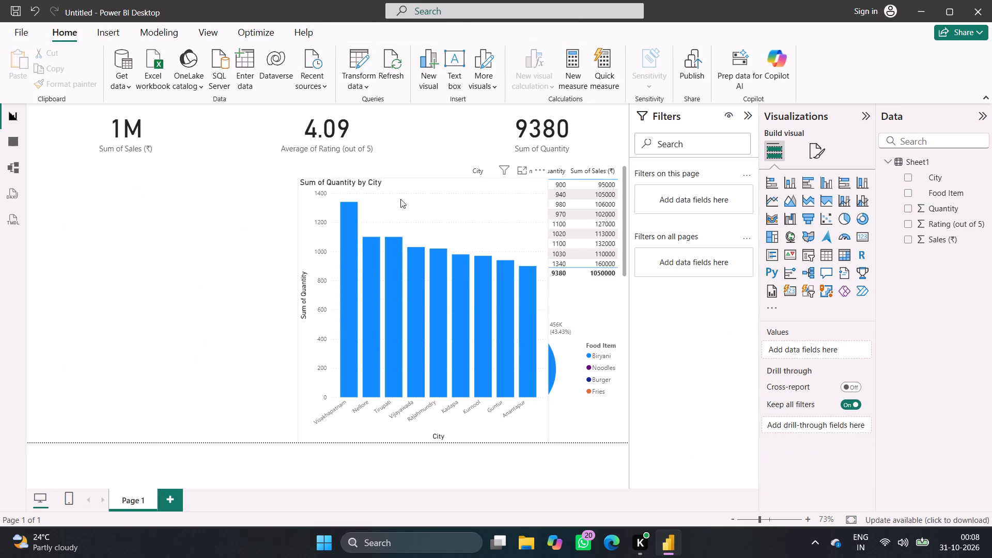
drag(400, 199, 143, 189)
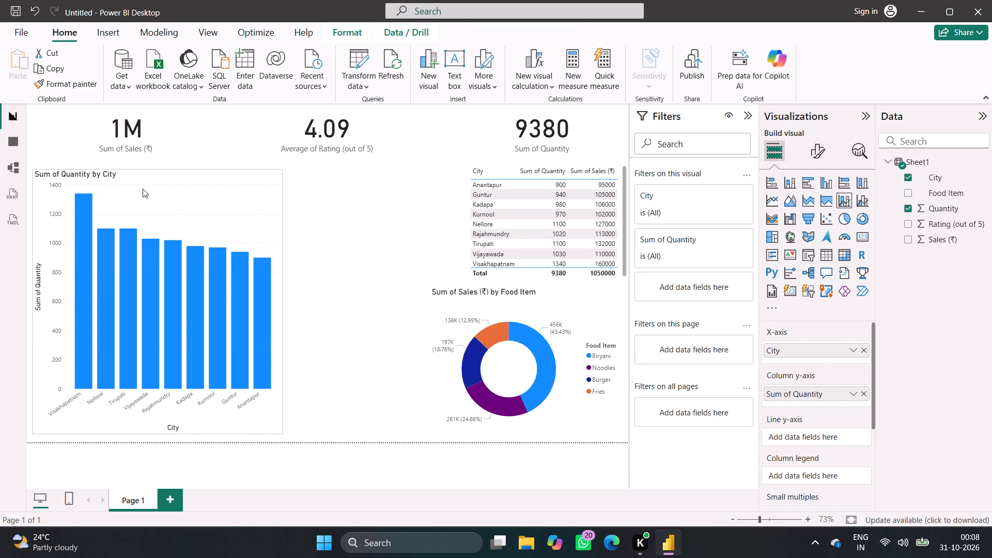
drag(143, 189, 136, 193)
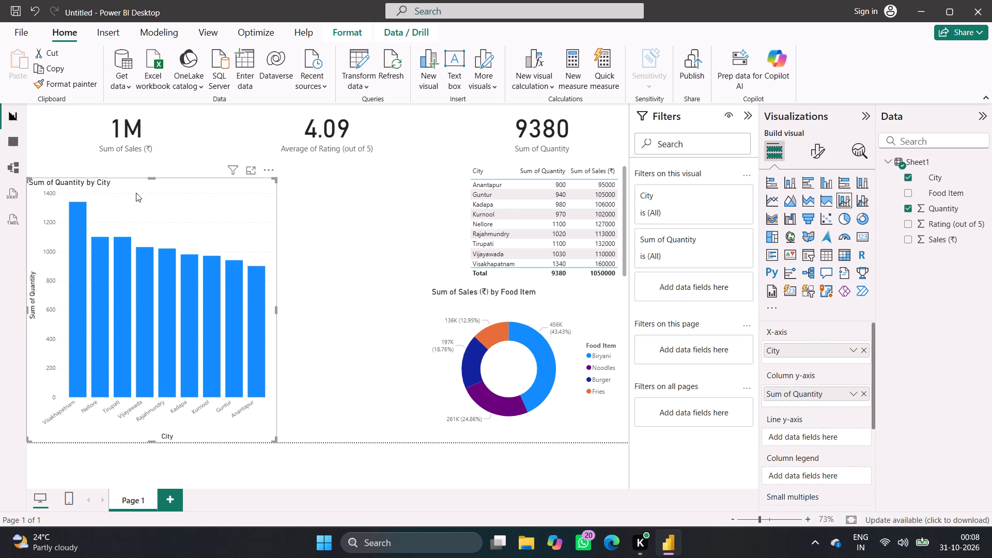
click(358, 273)
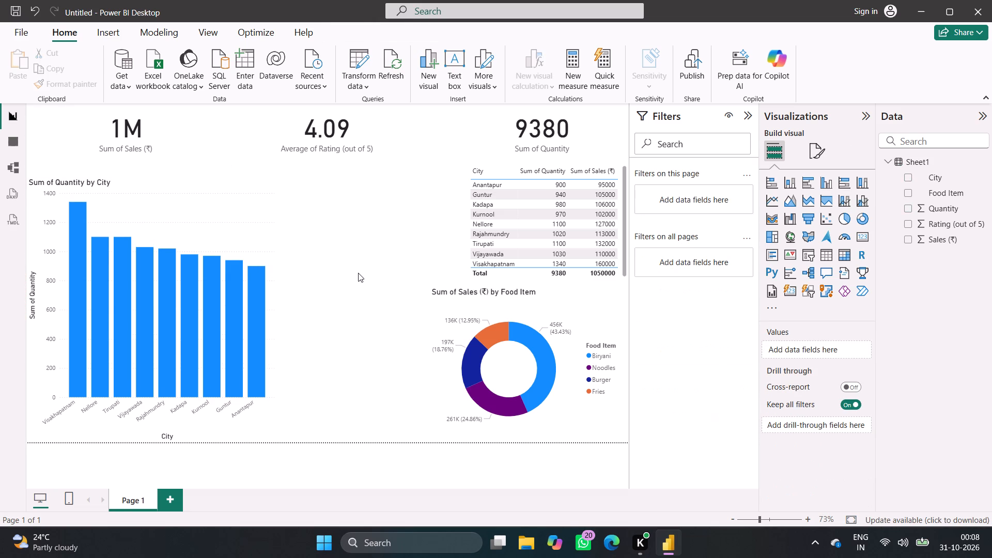
click(288, 281)
Add Food Item as the column legend of the Quantity by City chart to stack its columns by food item.
click(240, 238)
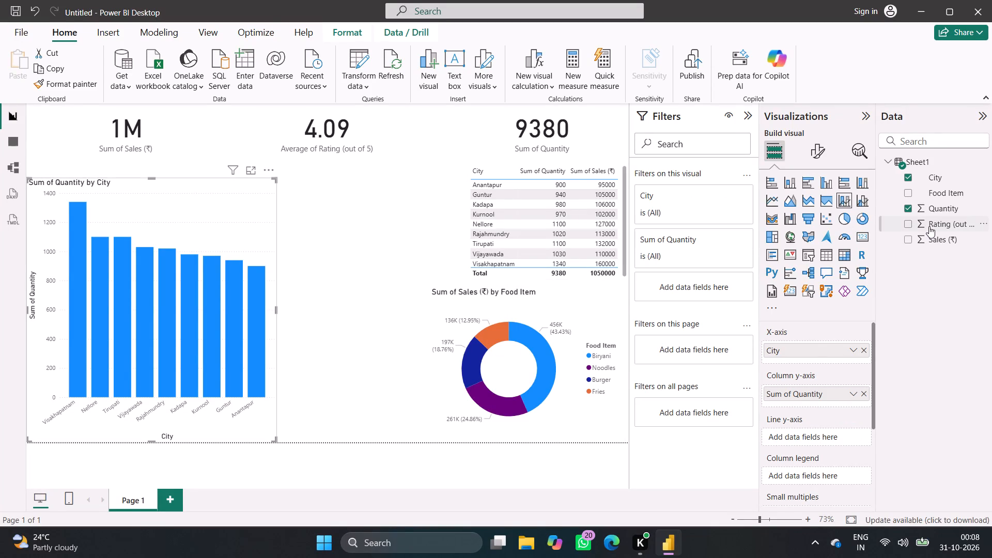
click(909, 188)
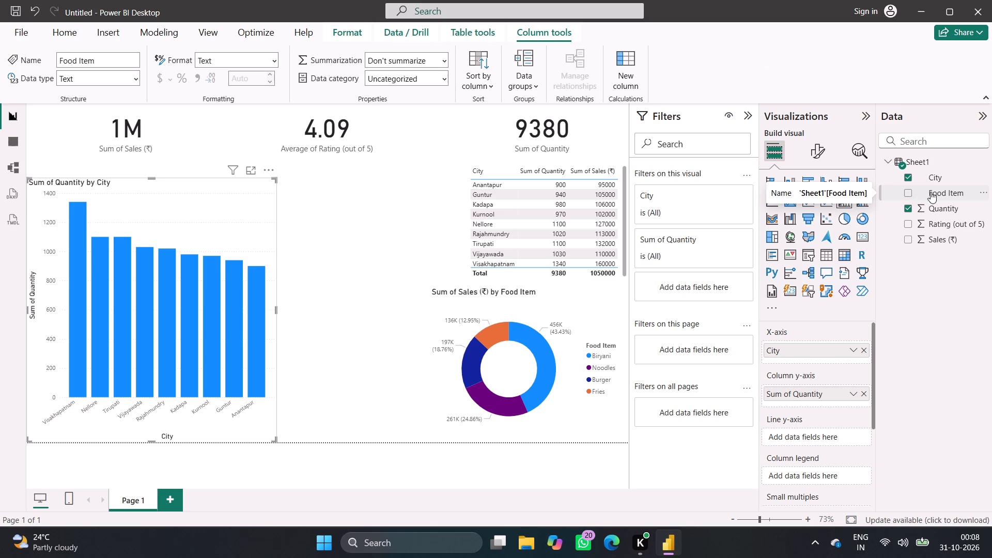
click(907, 195)
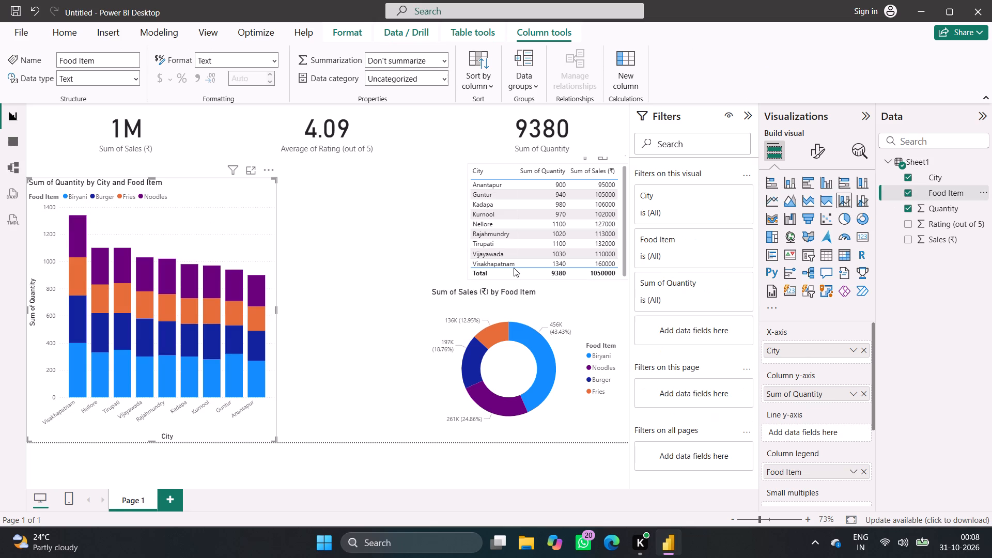
click(362, 306)
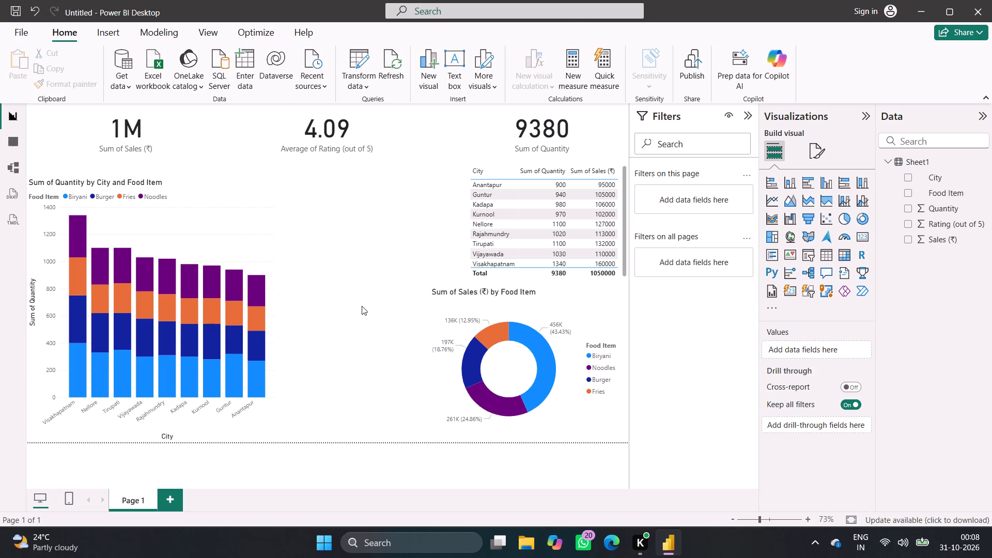